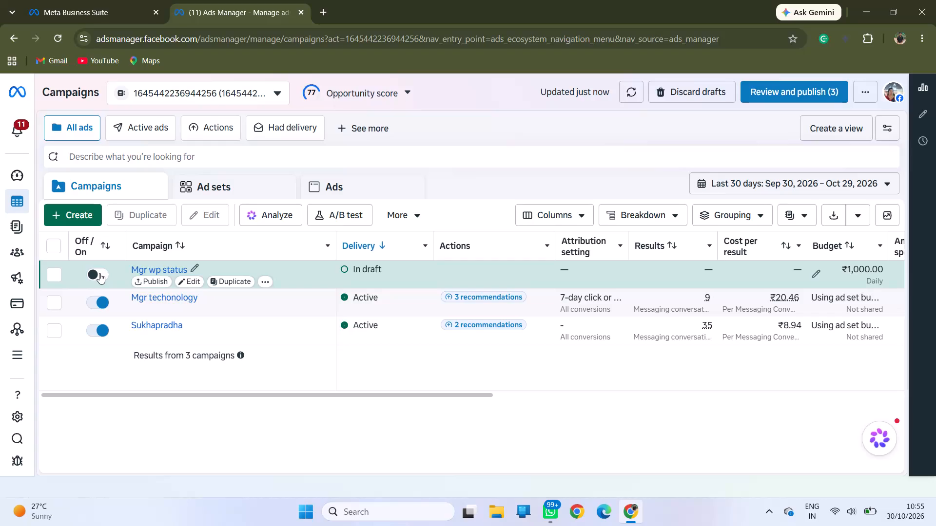
Turn on the draft ad "mgr wp sts" and leave it deselected.
left_click(337, 187)
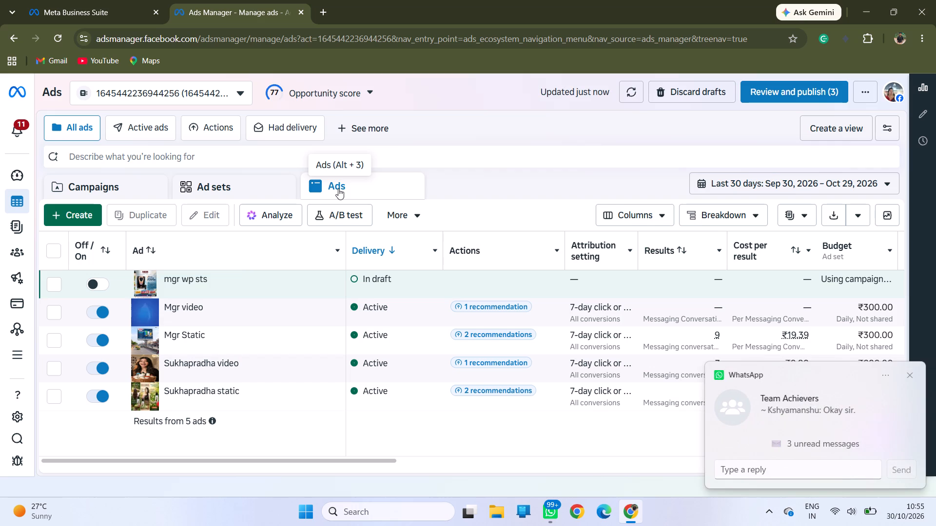
left_click(98, 283)
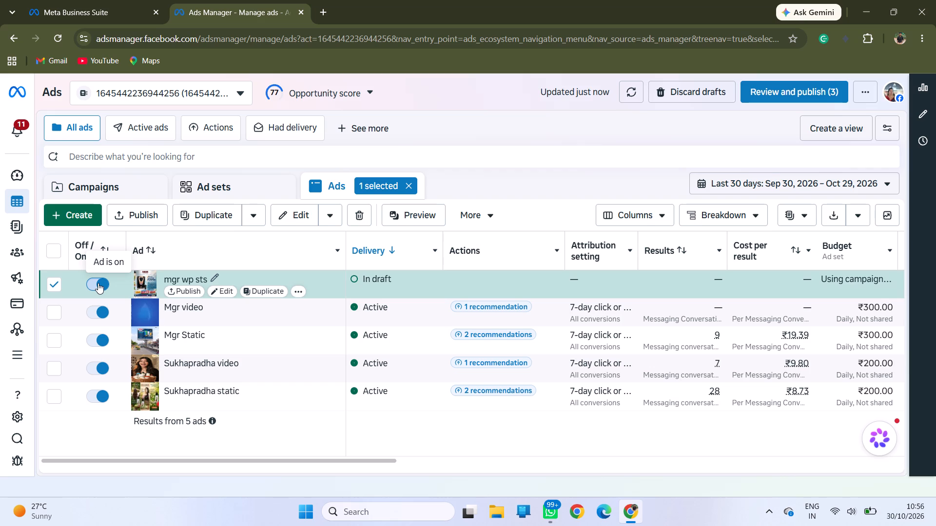
left_click(49, 286)
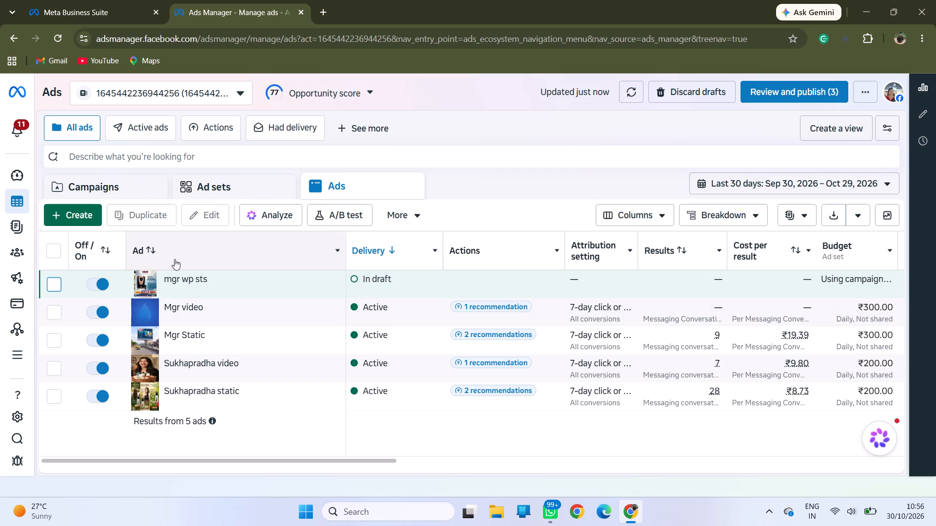
Turn on the draft ad set "mgr wp adset" and leave it deselected.
left_click(215, 189)
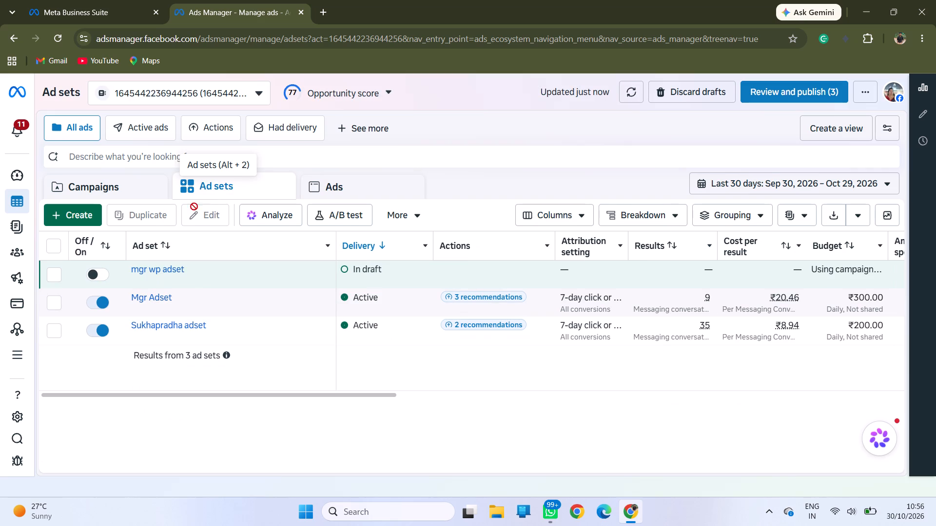
left_click(96, 275)
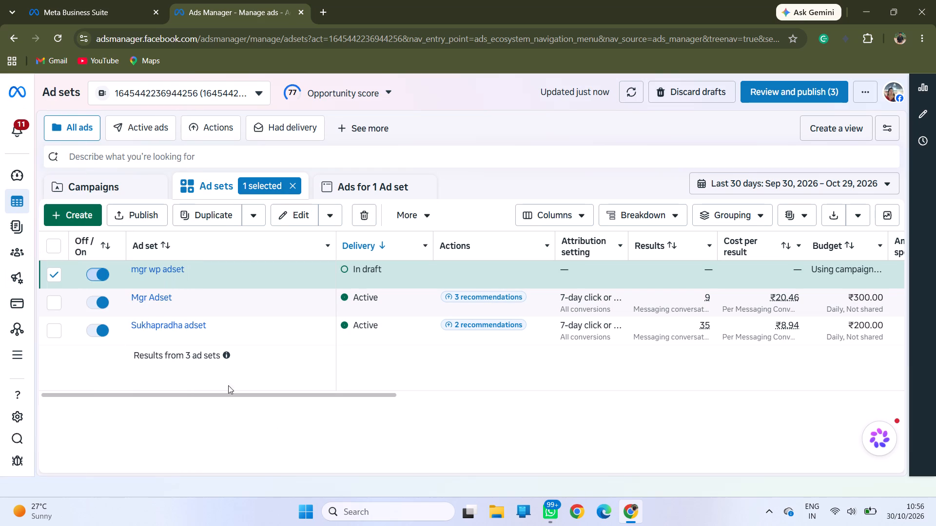
left_click(57, 274)
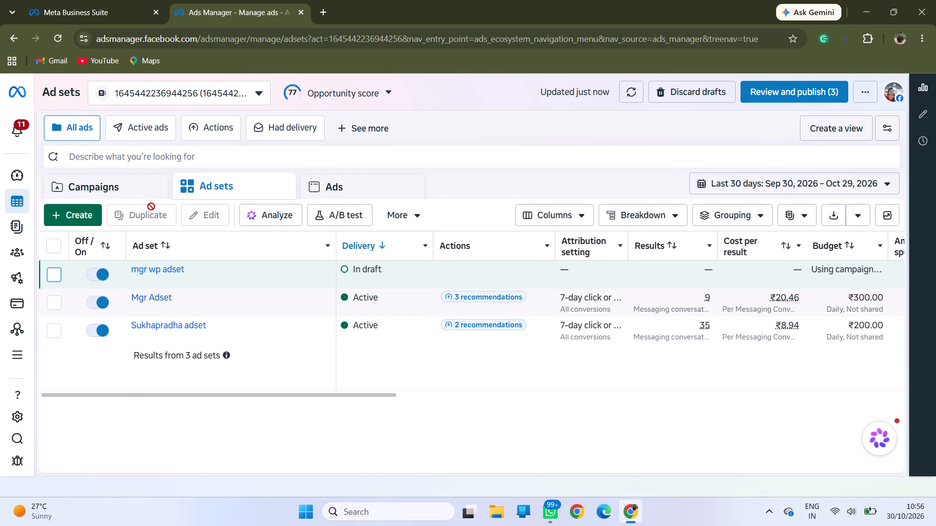
Turn on the draft campaign "Mgr wp status" and clear its selection.
left_click(114, 186)
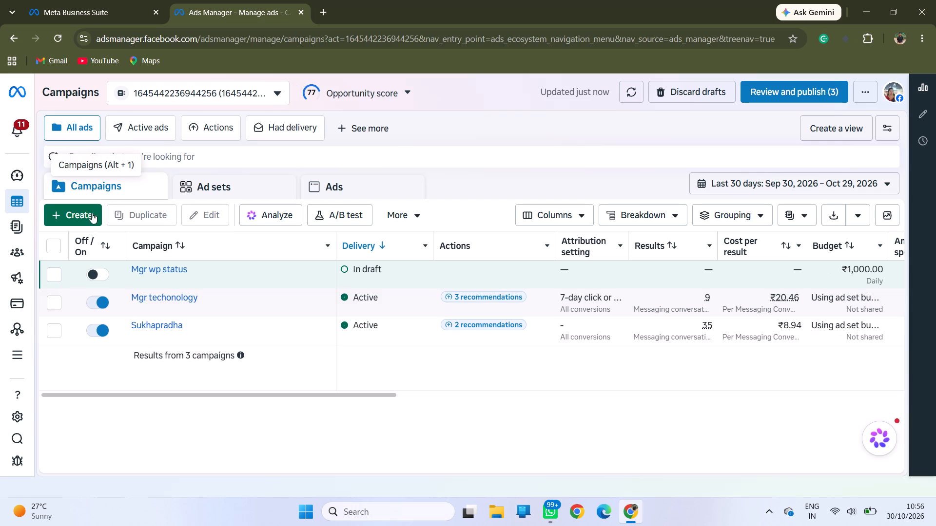
left_click(94, 274)
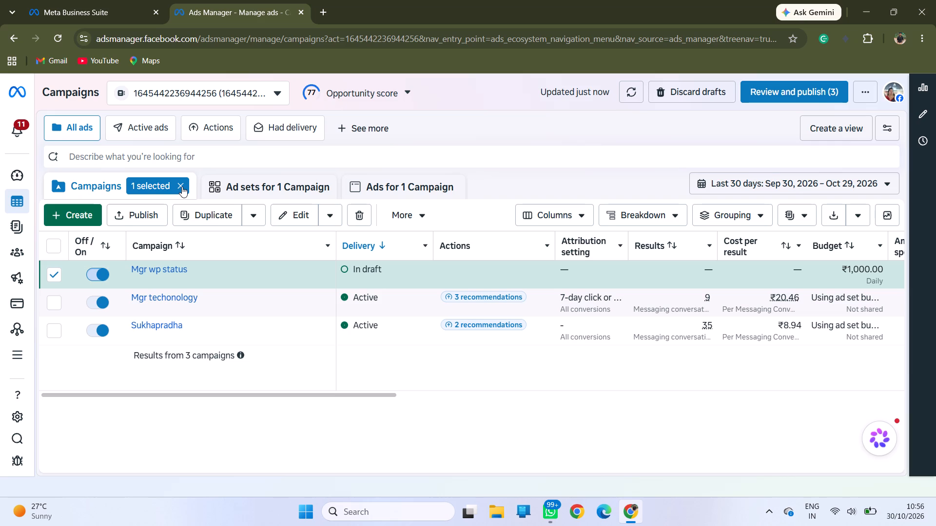
left_click(182, 187)
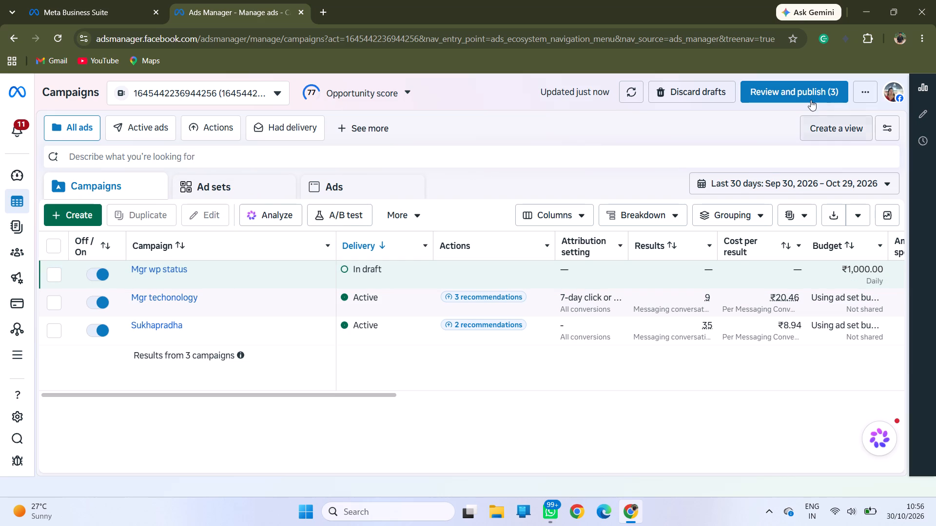
Start the review and publishing of the pending draft campaign, ad set and ad.
left_click(807, 98)
Refresh the campaigns table data.
left_click(627, 91)
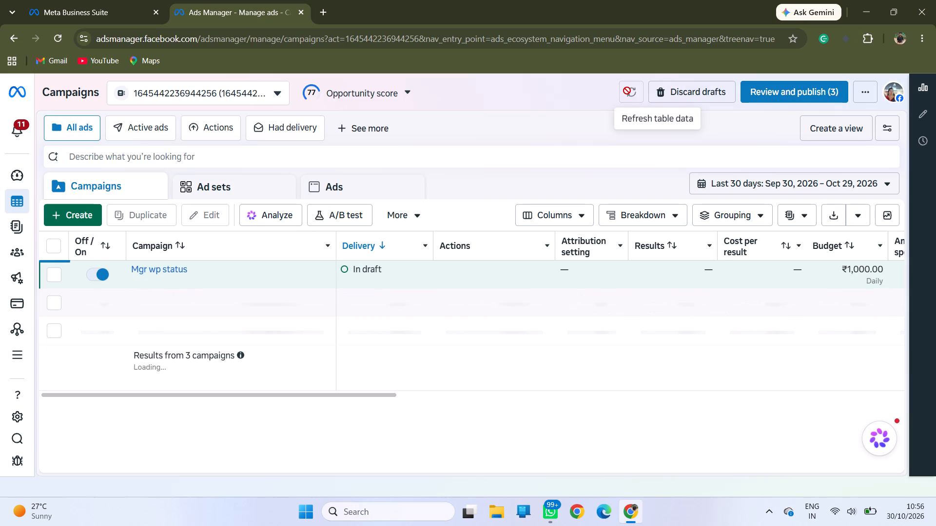
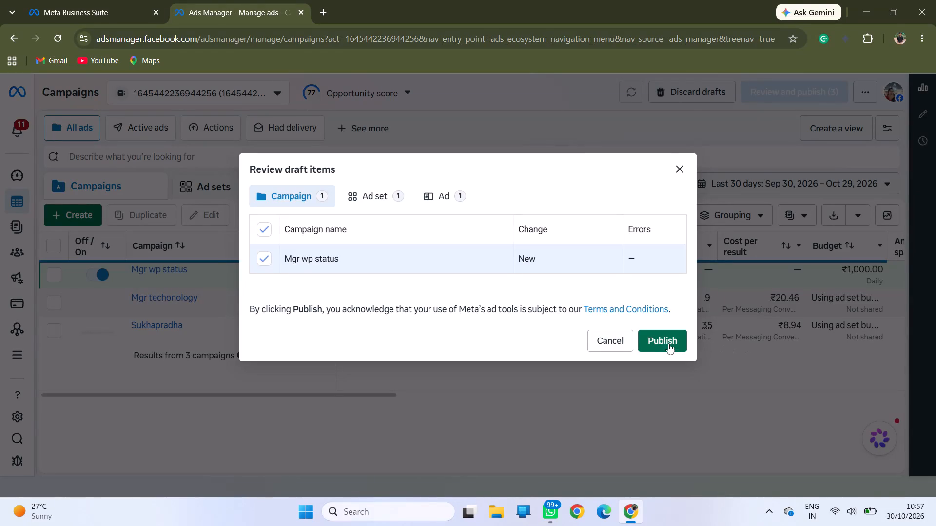
Publish the reviewed draft campaign "Mgr wp status" together with its ad set and ad.
left_click(661, 340)
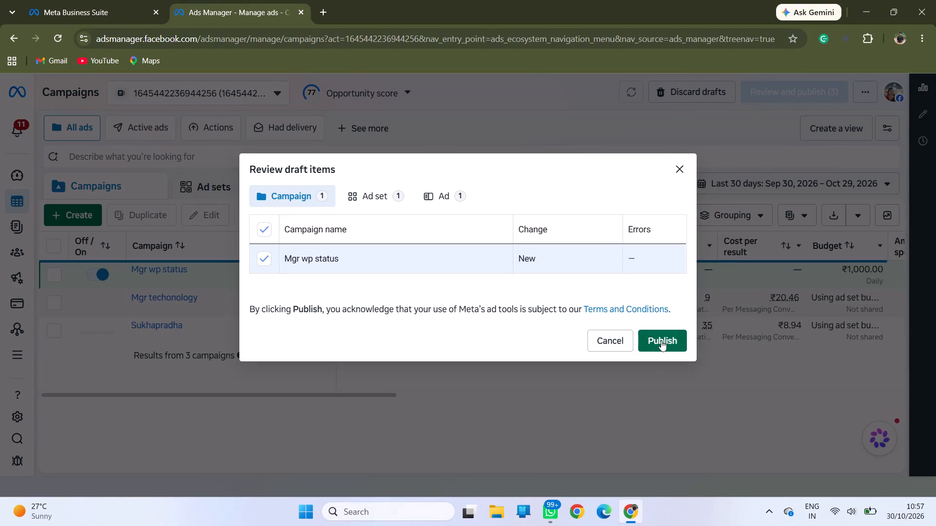
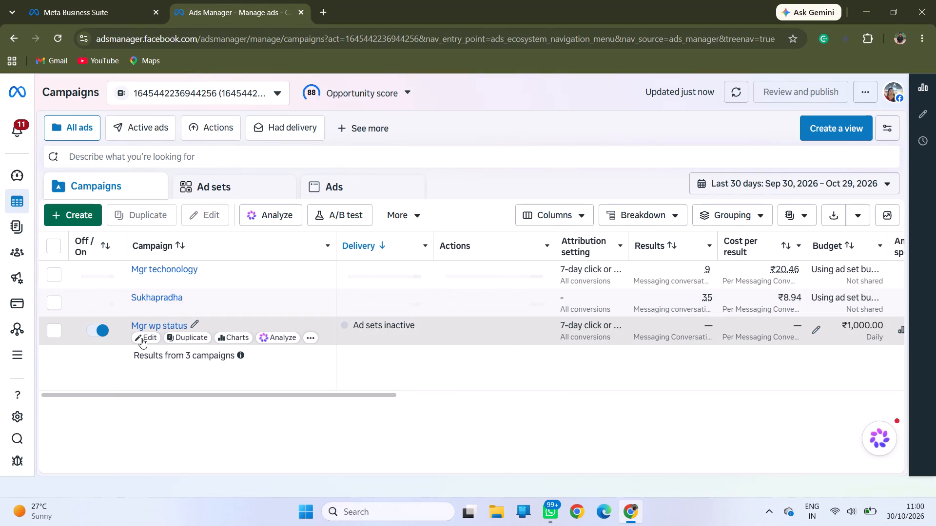
Open the campaign "Mgr wp status" for editing and set its daily campaign budget to ₹500.
left_click(141, 338)
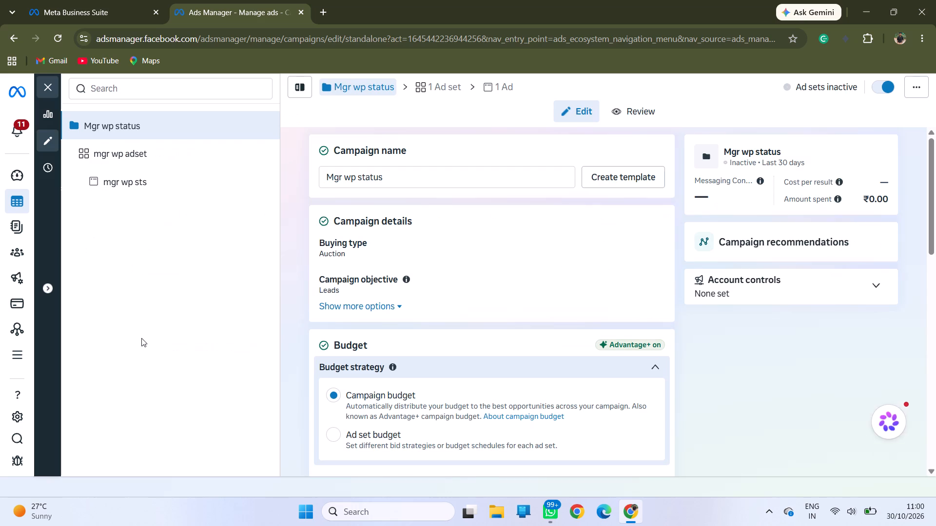
scroll(420, 343, "down", 2)
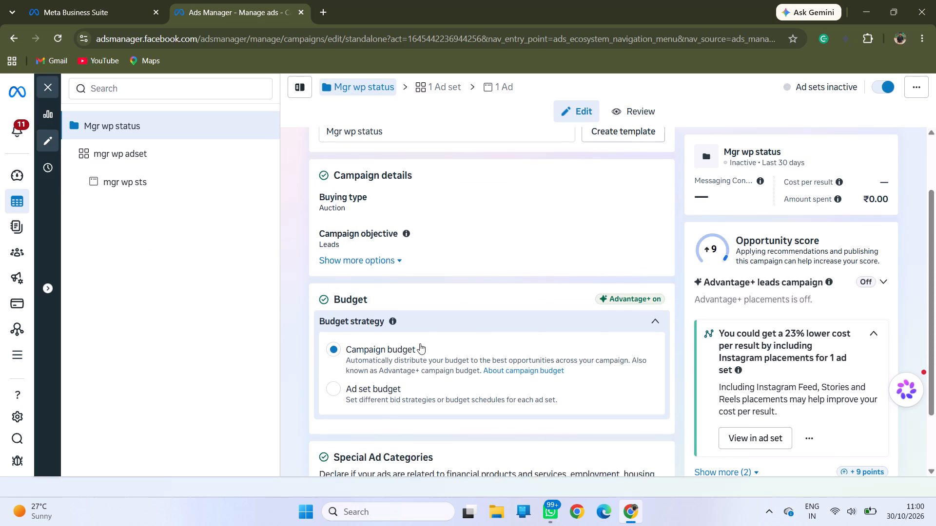
scroll(420, 343, "down", 2)
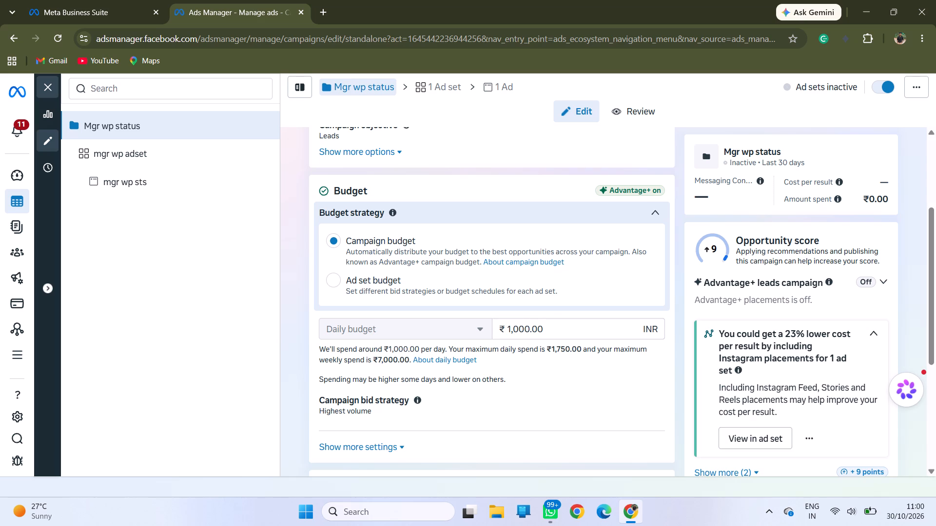
left_click(518, 329)
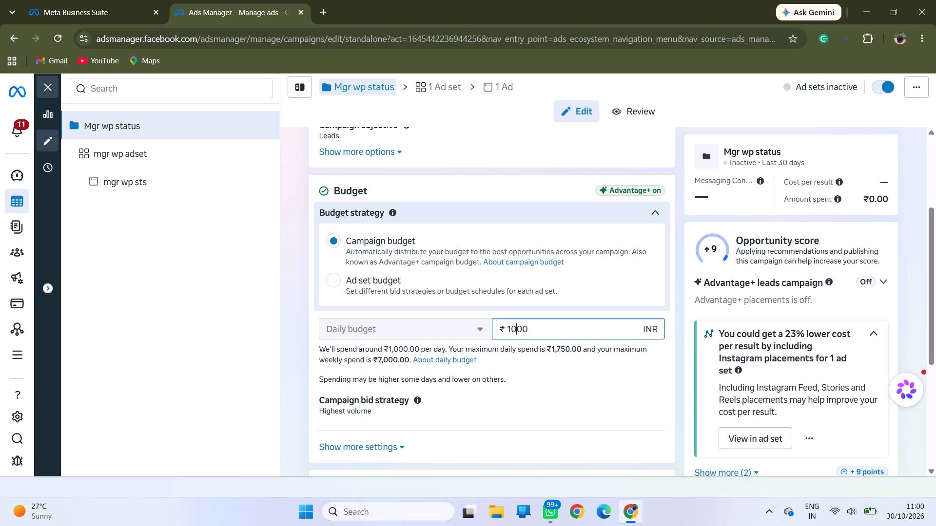
key("BackSpace")
key("BackSpace")
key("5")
scroll(387, 351, "down", 13)
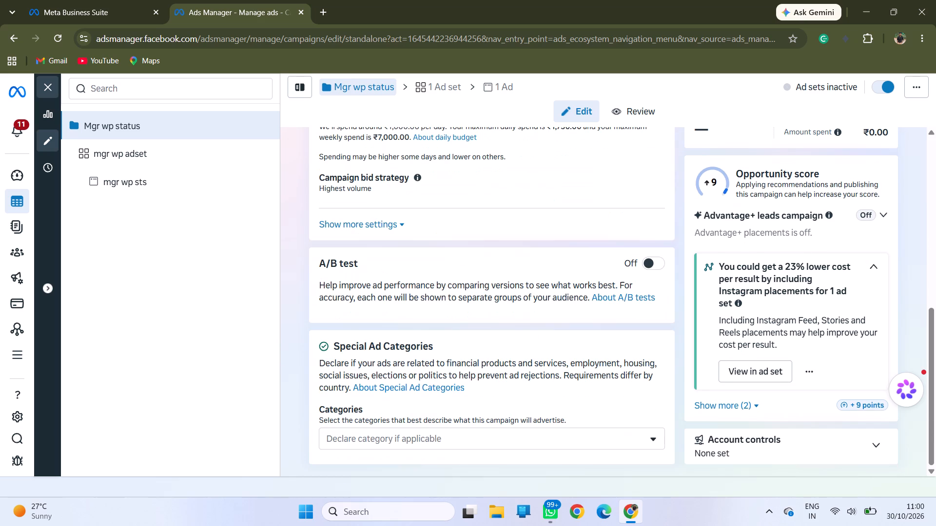
scroll(387, 351, "down", 8)
left_click(288, 280)
Go over the budget section of the "Mgr wp status" campaign and dismiss the suggested budget increase without applying it.
scroll(218, 243, "up", 7)
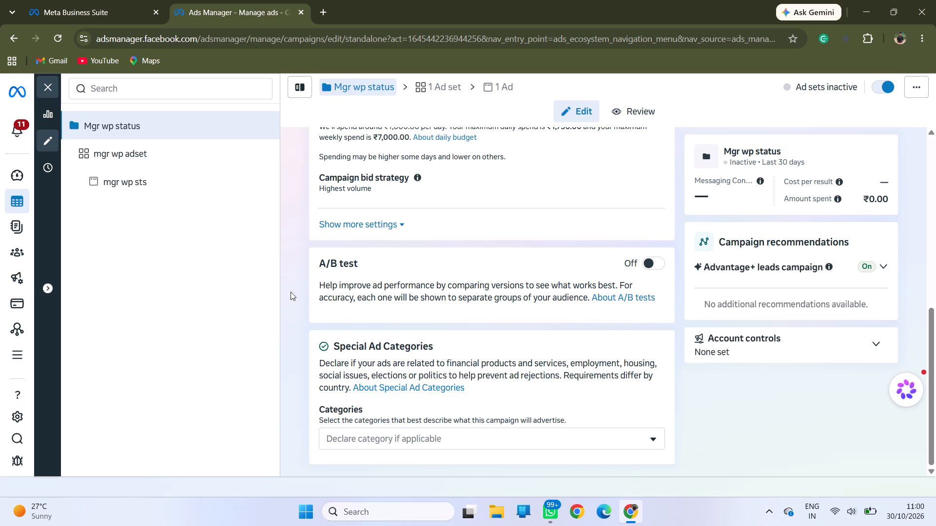
scroll(291, 302, "down", 2)
scroll(291, 302, "up", 8)
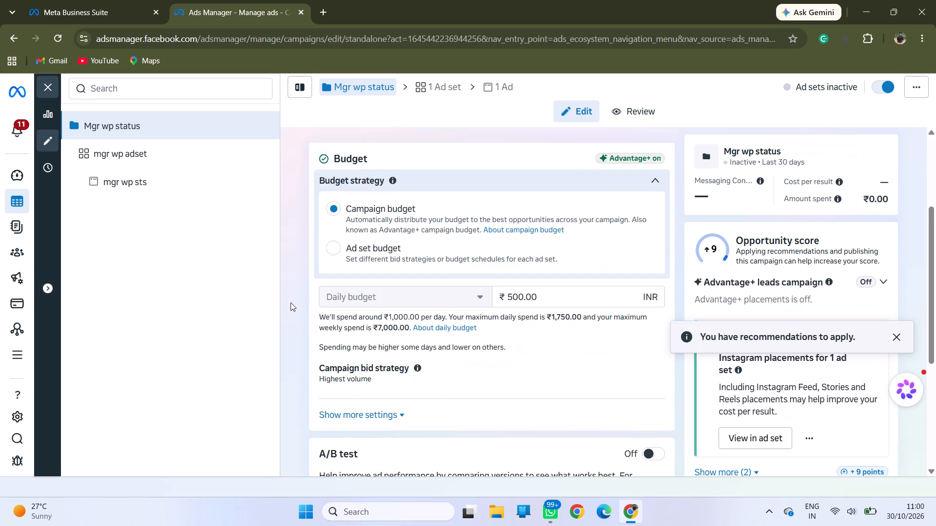
scroll(291, 302, "up", 16)
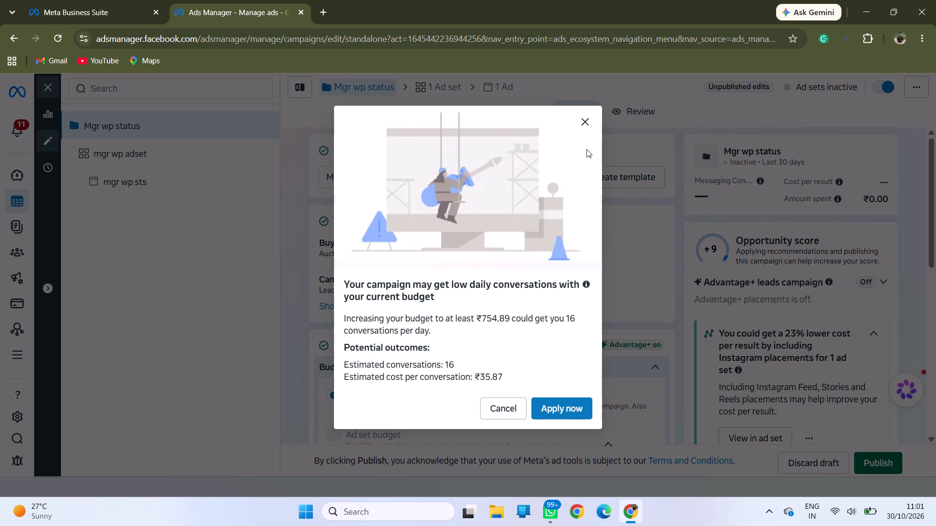
left_click(584, 122)
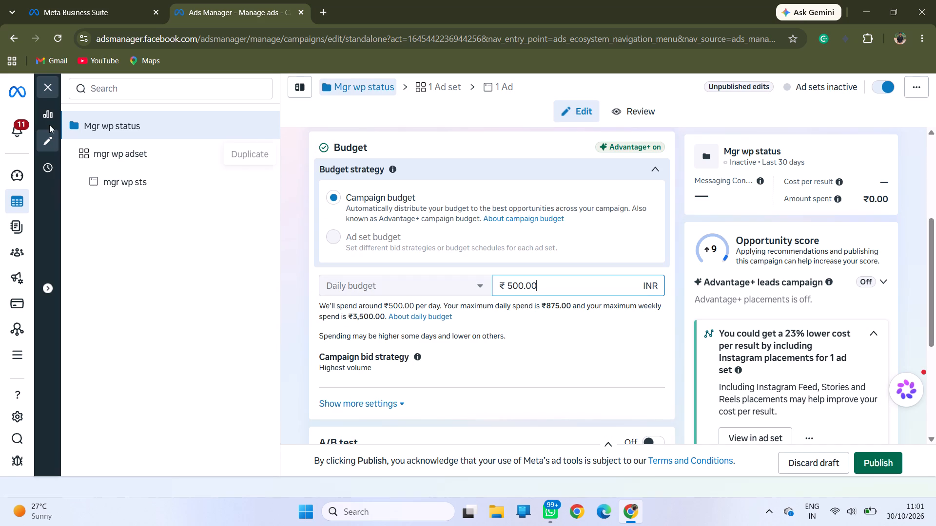
Publish the unpublished edits of the "Mgr wp status" campaign with its ₹500.00 daily budget.
left_click(102, 153)
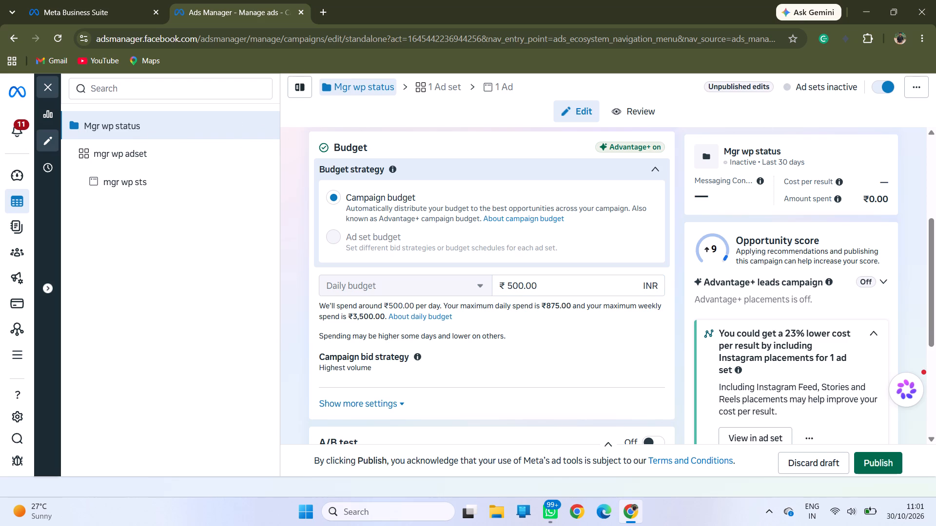
left_click(867, 462)
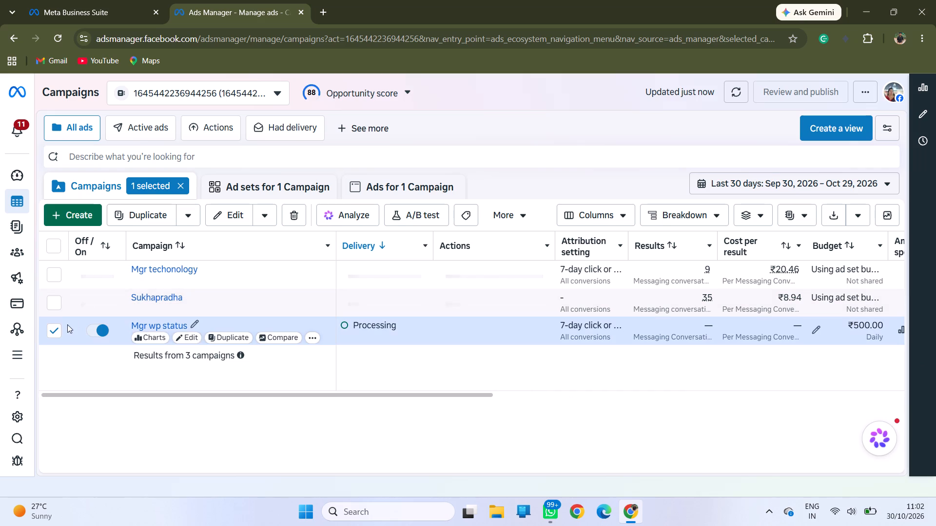
left_click(55, 328)
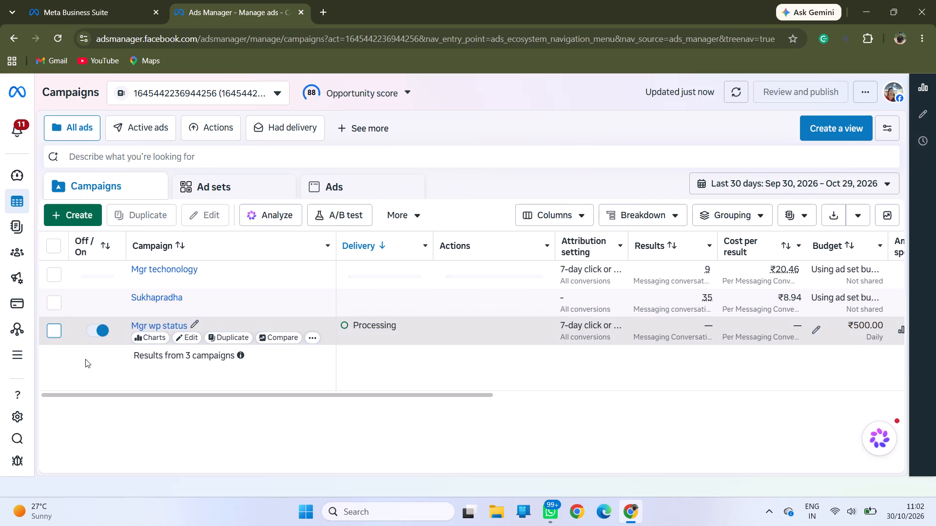
left_click(216, 419)
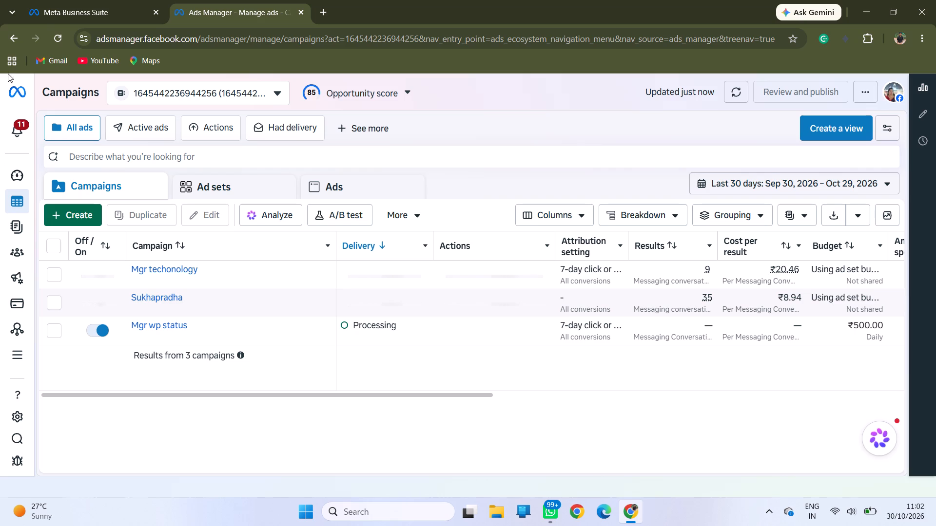
Reload the campaigns overview to check the current delivery status of "Mgr wp status".
left_click(57, 40)
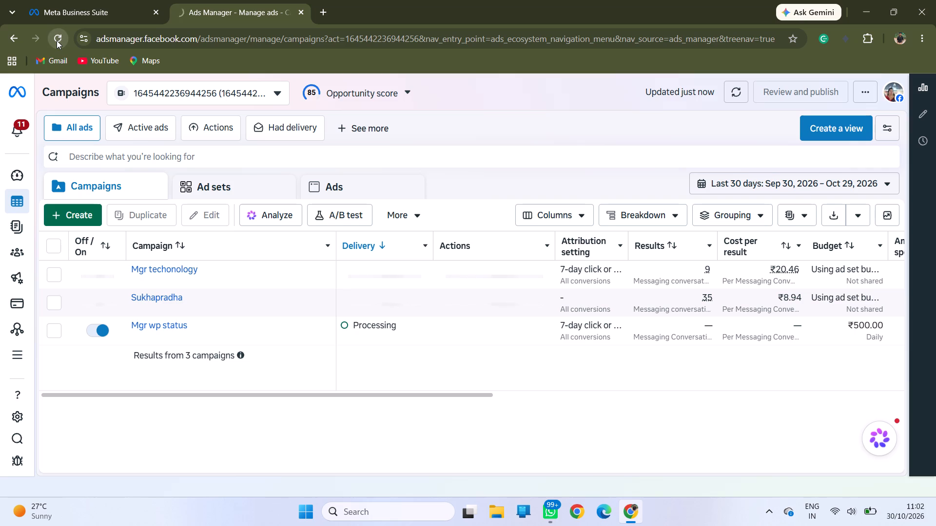
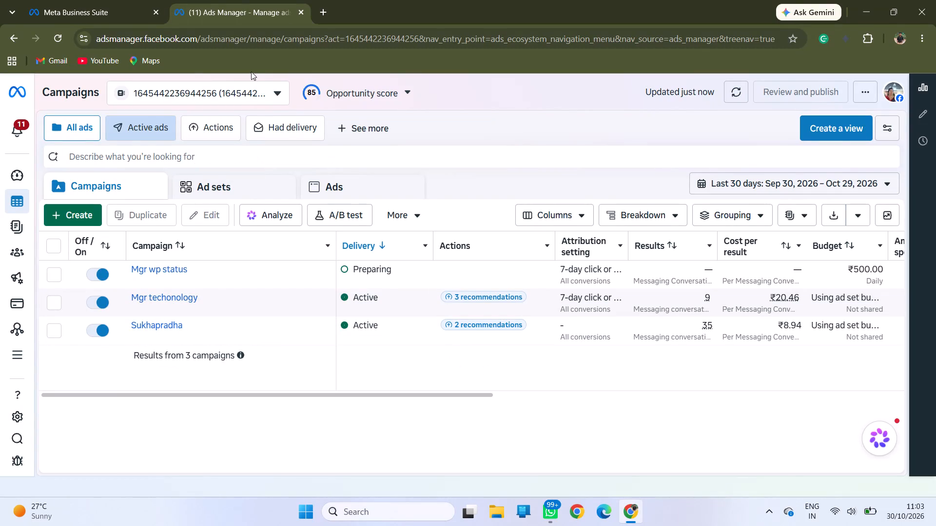
Open the DigitalDuo site (digitalduo.live) in a new browser tab, keeping the campaigns overview open.
left_click(326, 11)
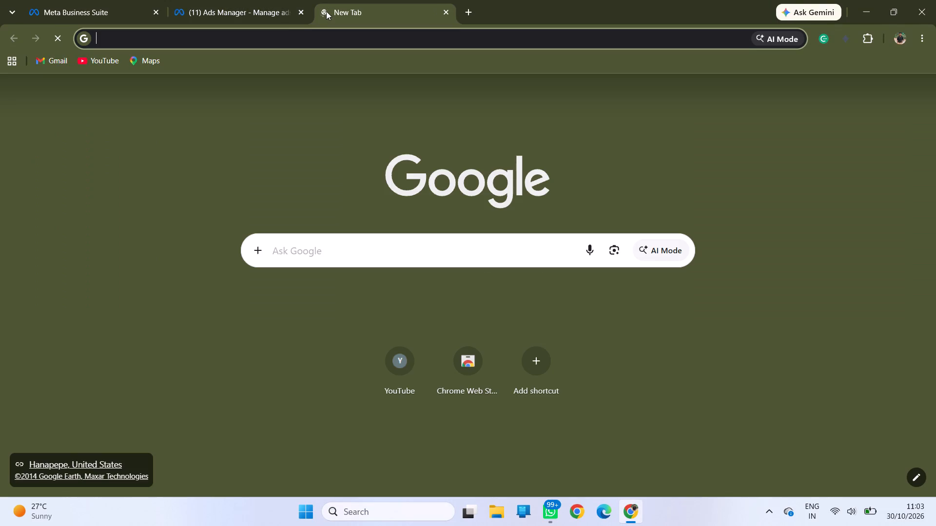
type("digita")
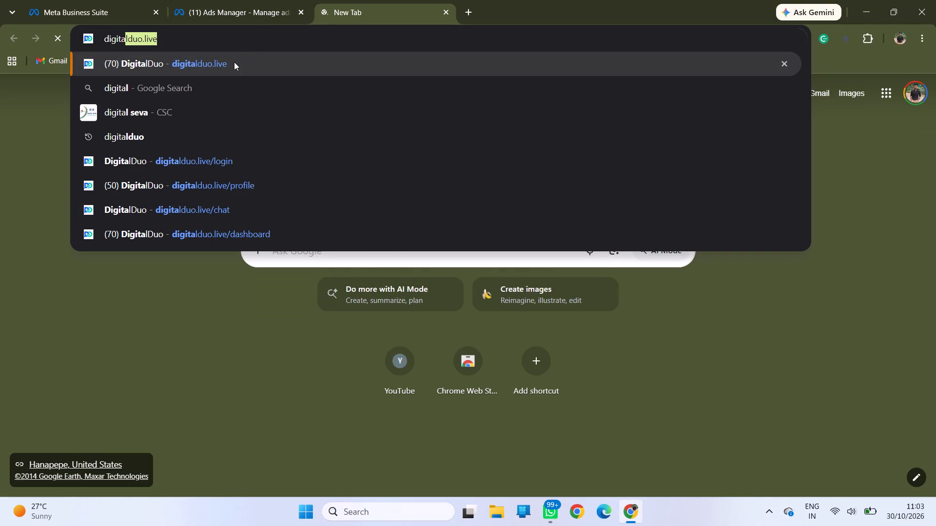
left_click(234, 62)
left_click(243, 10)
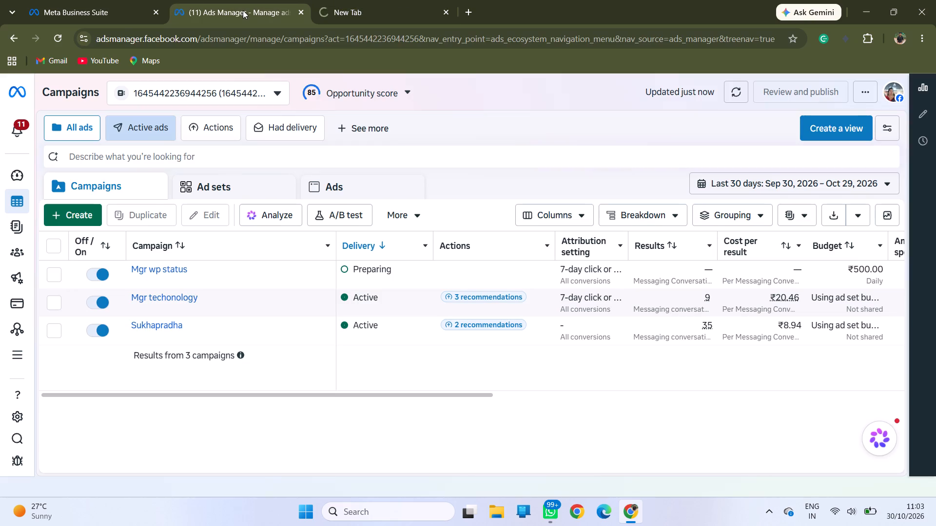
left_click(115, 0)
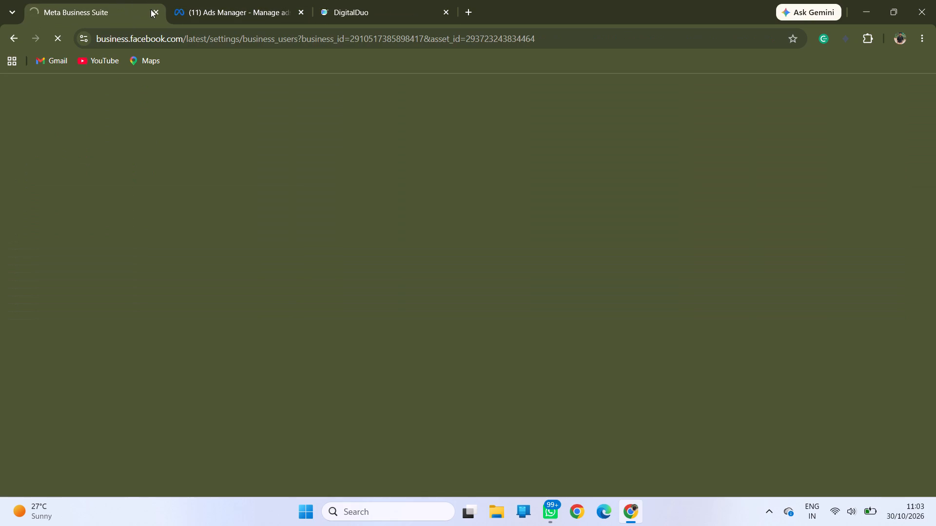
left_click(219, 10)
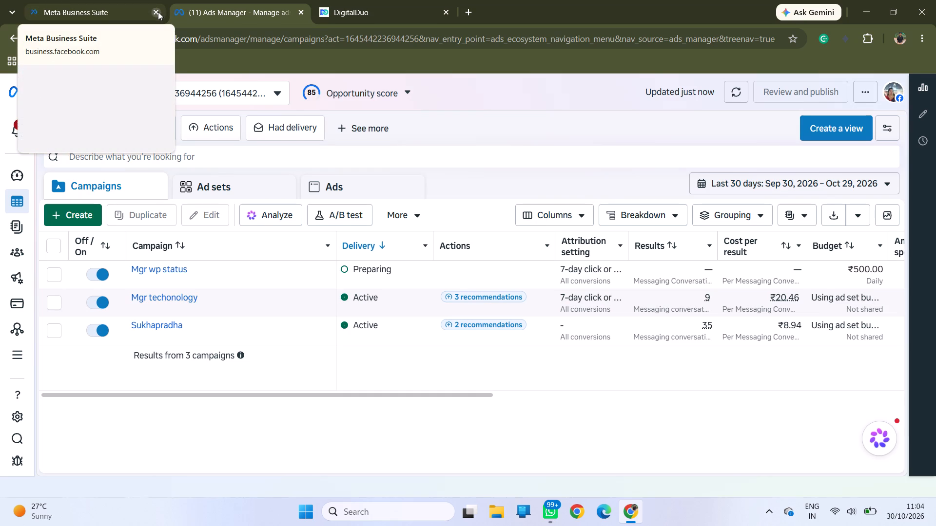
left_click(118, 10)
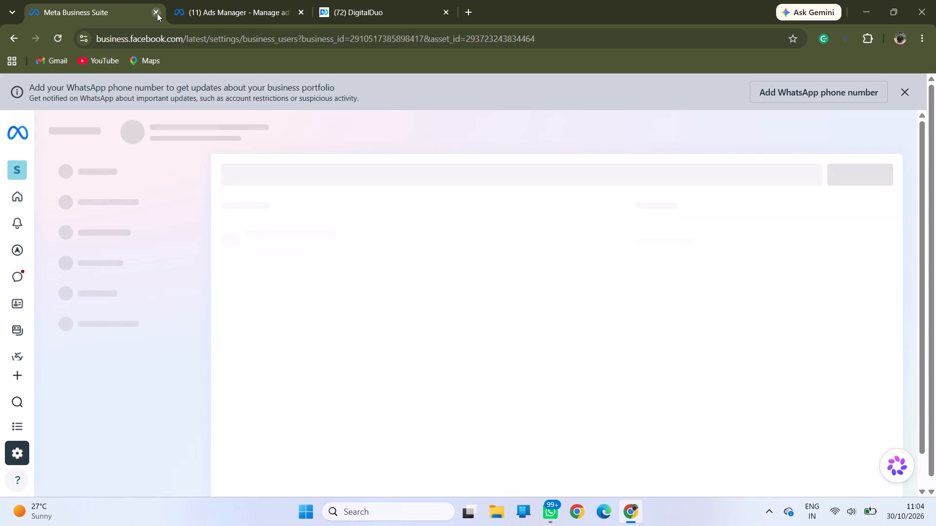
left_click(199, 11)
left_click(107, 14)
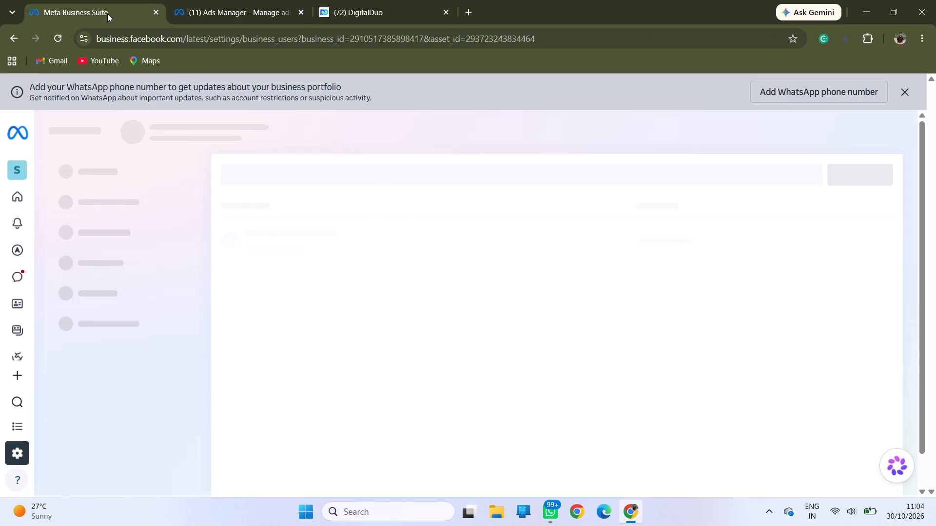
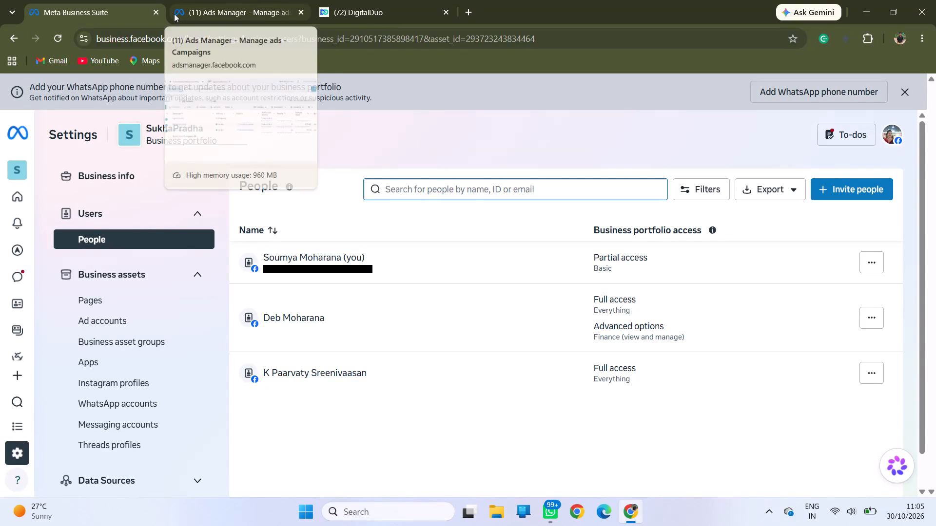
Close the Meta Business Suite page showing the portfolio's People settings.
left_click(156, 11)
In DigitalDuo, open the MGR Technologies company's External chat and go to its latest messages, dismissing the WhatsApp notification on the way.
left_click(226, 9)
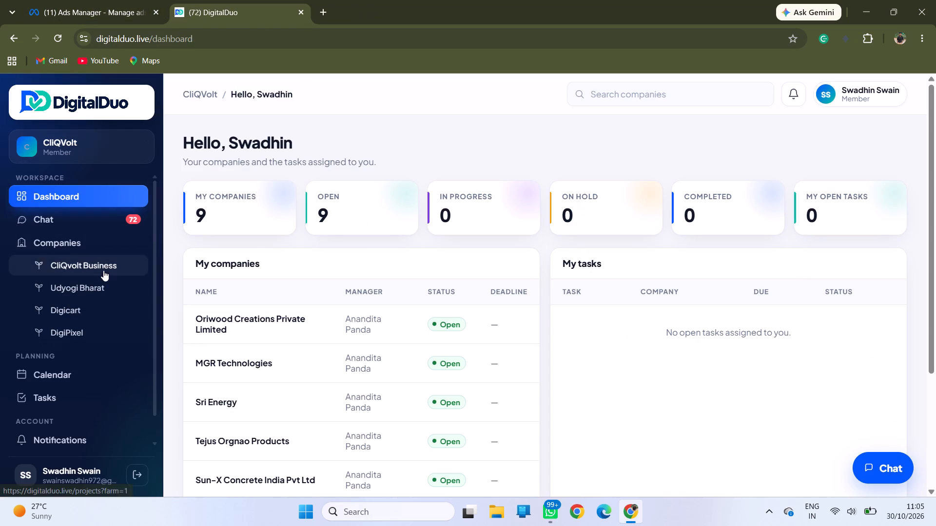
left_click(253, 358)
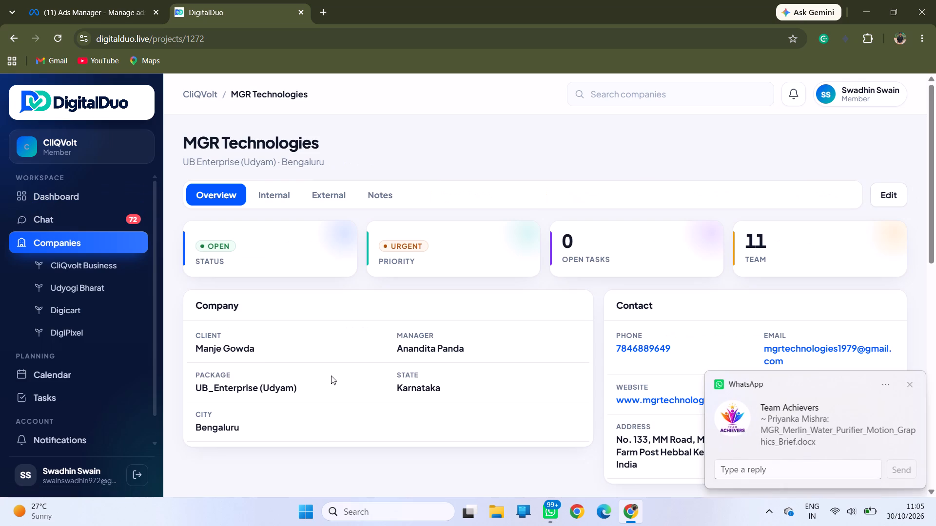
left_click(912, 385)
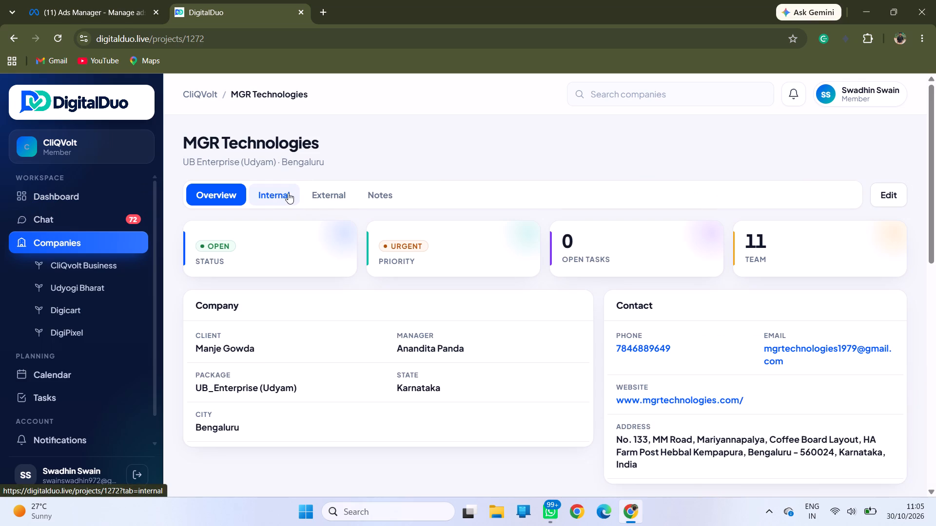
left_click(322, 194)
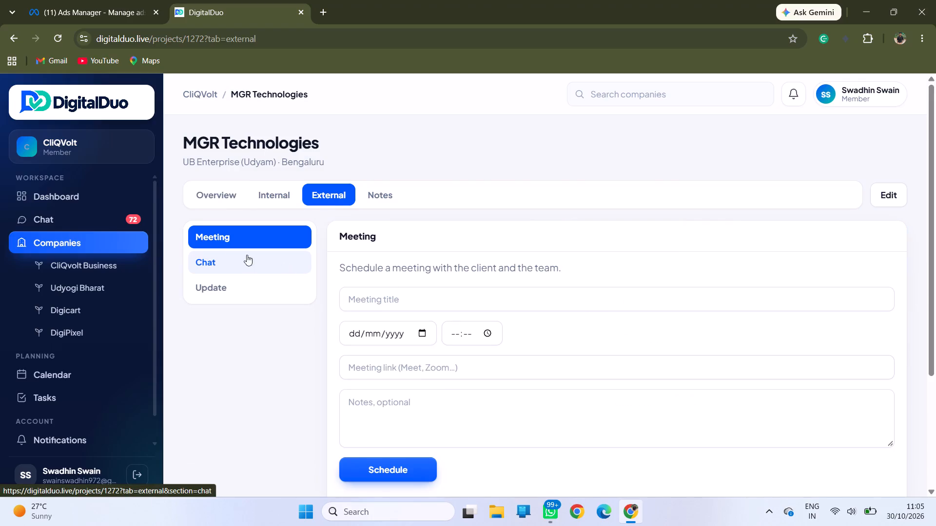
left_click(232, 263)
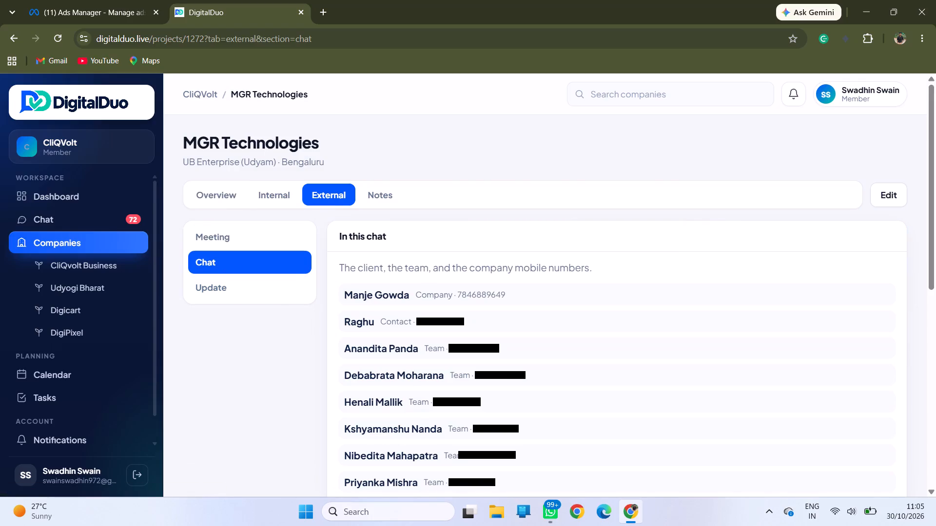
scroll(517, 377, "down", 13)
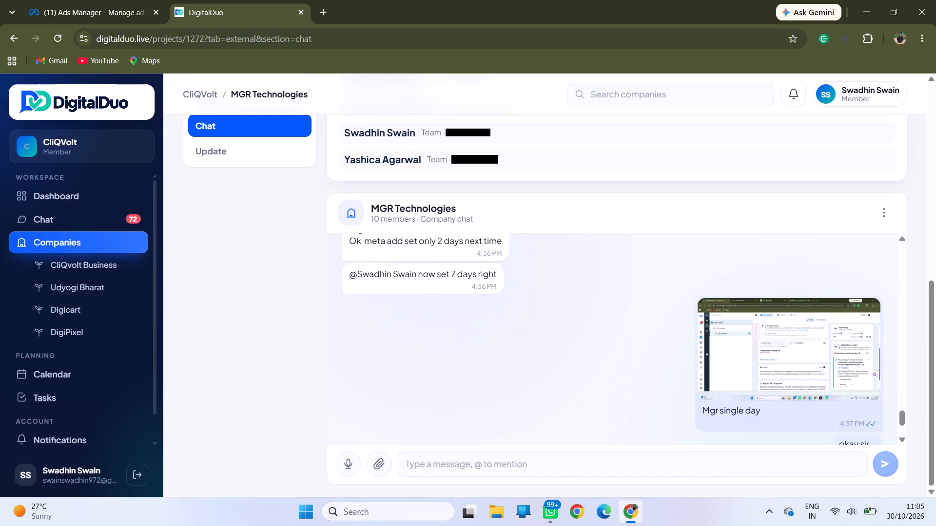
scroll(517, 377, "down", 4)
scroll(614, 396, "up", 4)
scroll(614, 396, "down", 5)
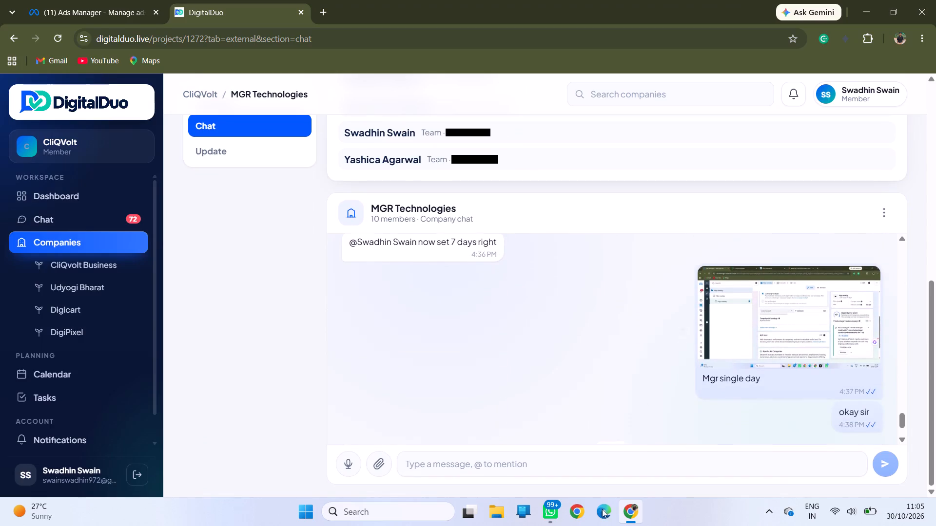
Capture a rectangular screenshot of the Ads Manager campaigns overview, from the page header down through the Mgr wp status and Mgr techonology rows.
left_click(100, 0)
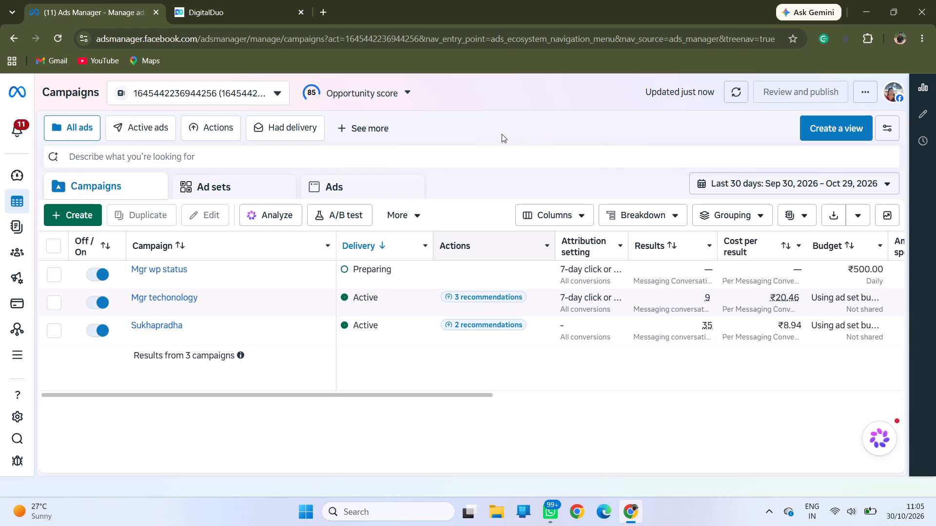
key("shift+super+s")
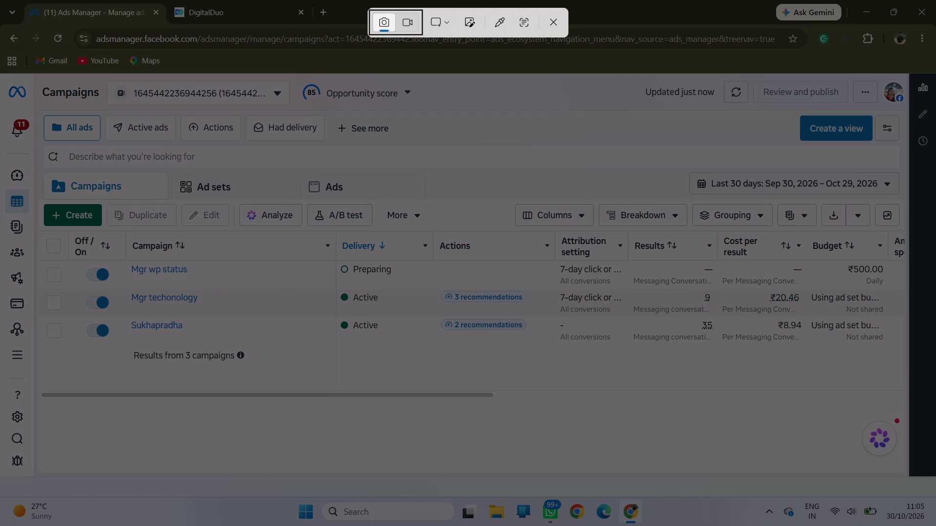
left_click_drag(0, 73, 133, 215)
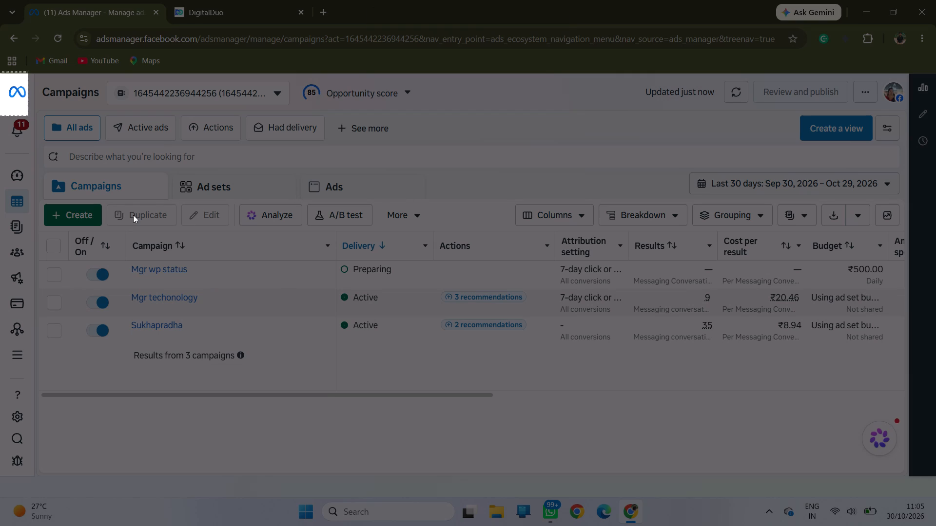
left_click_drag(133, 215, 895, 322)
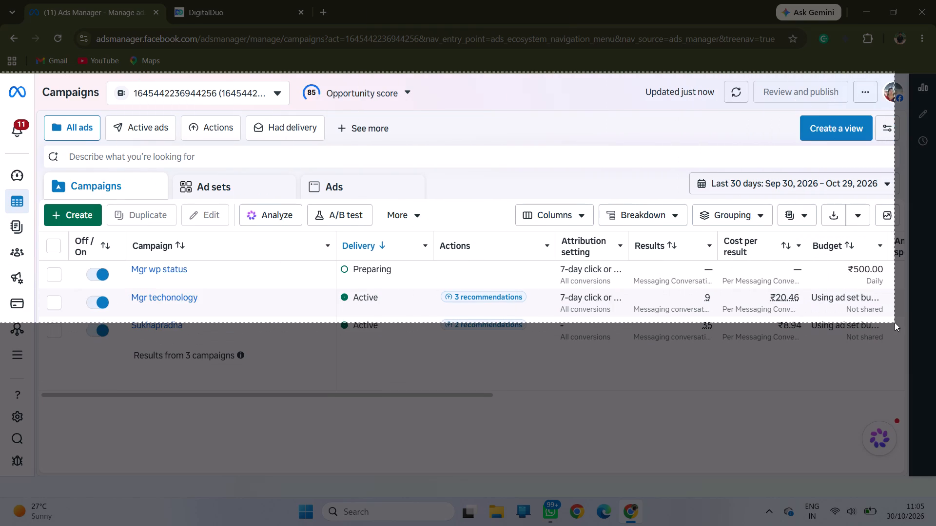
left_click_drag(895, 322, 904, 317)
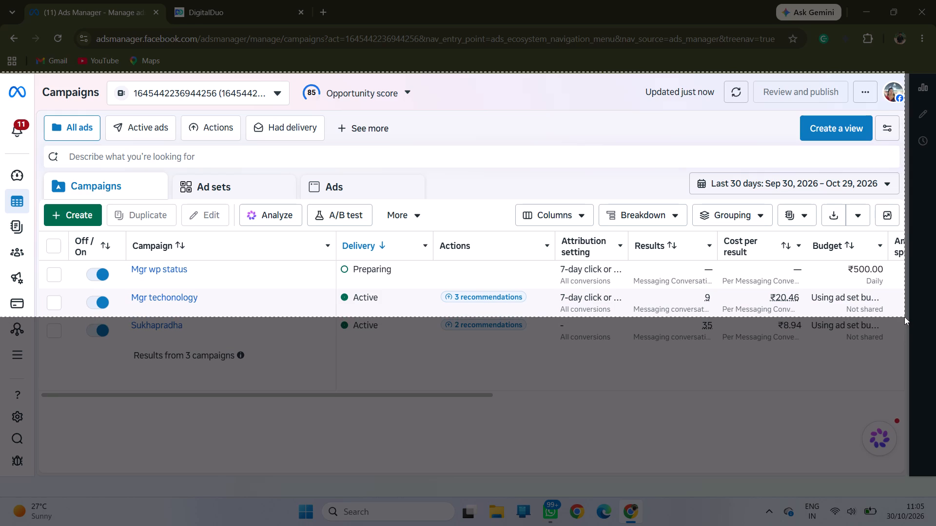
left_click_drag(904, 317, 907, 317)
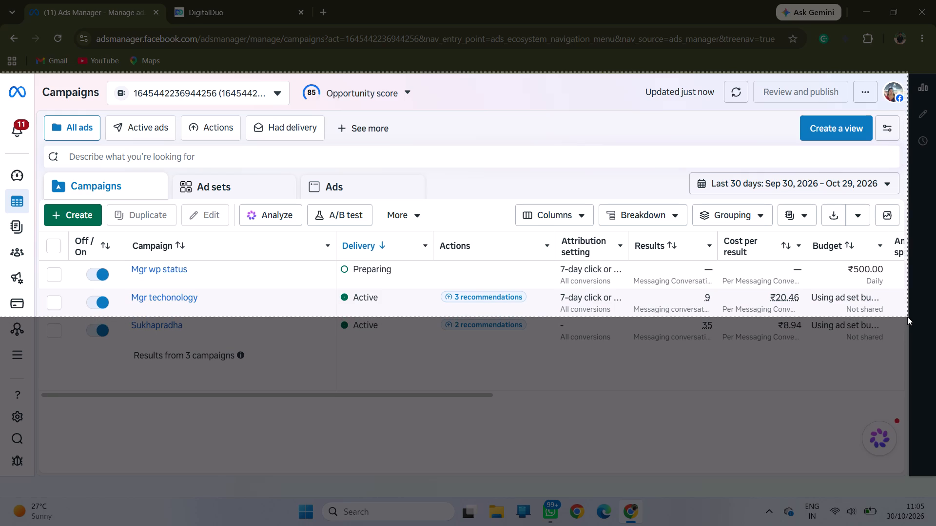
left_click_drag(907, 317, 908, 319)
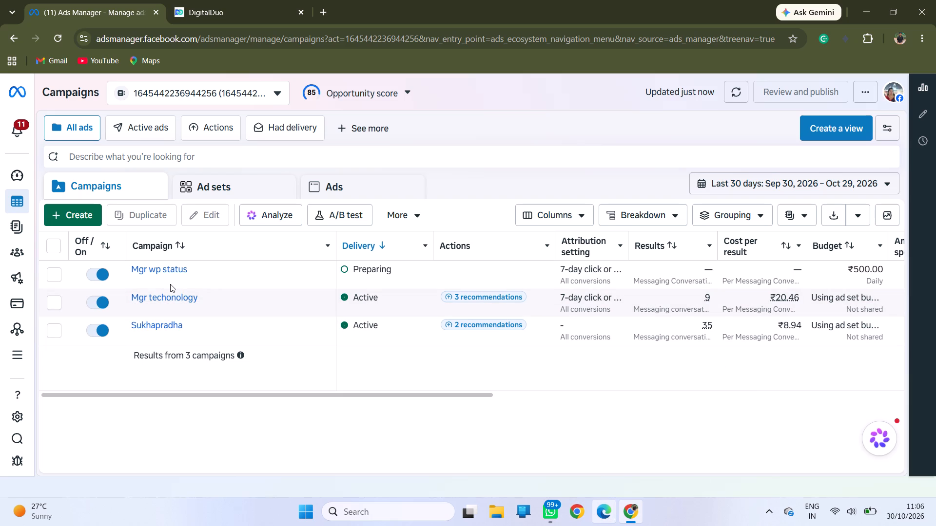
Return to the MGR Technologies chat's message box, and copy the recent file Screenshot (203) in File Explorer.
left_click(216, 6)
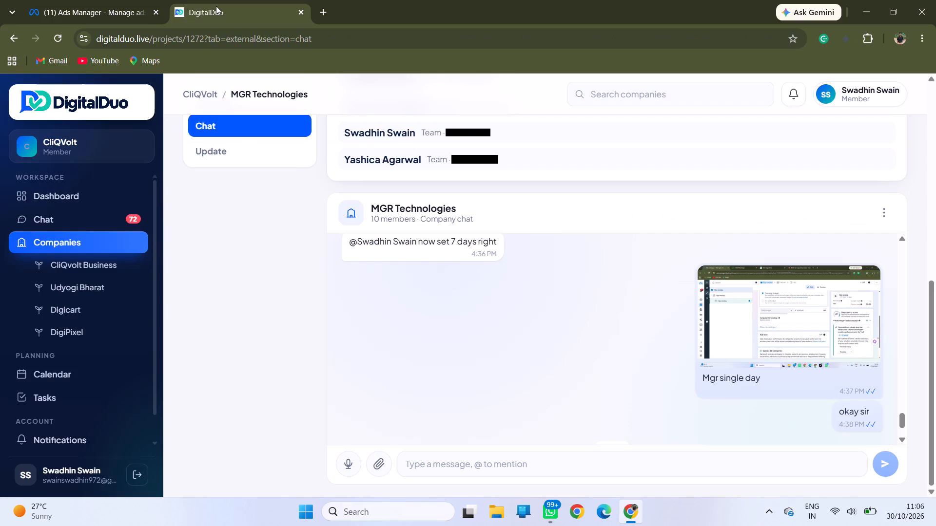
left_click(445, 464)
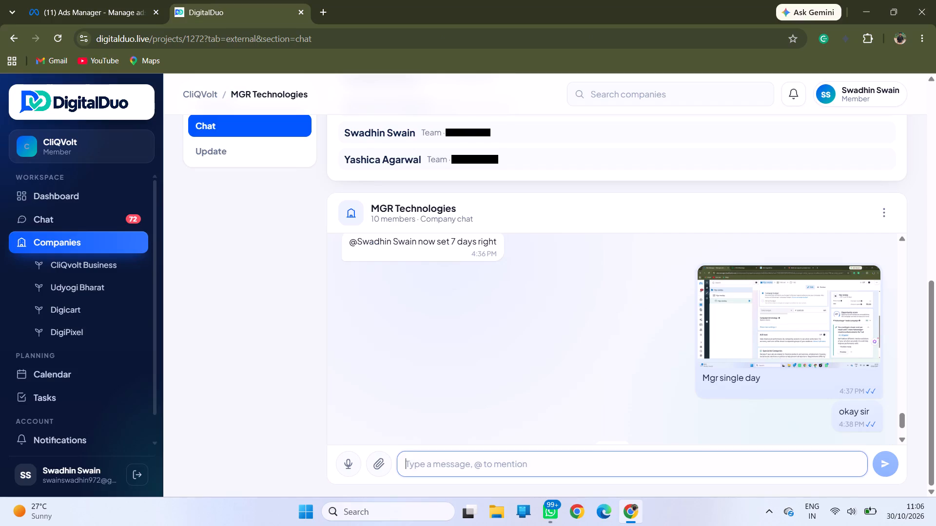
left_click(496, 510)
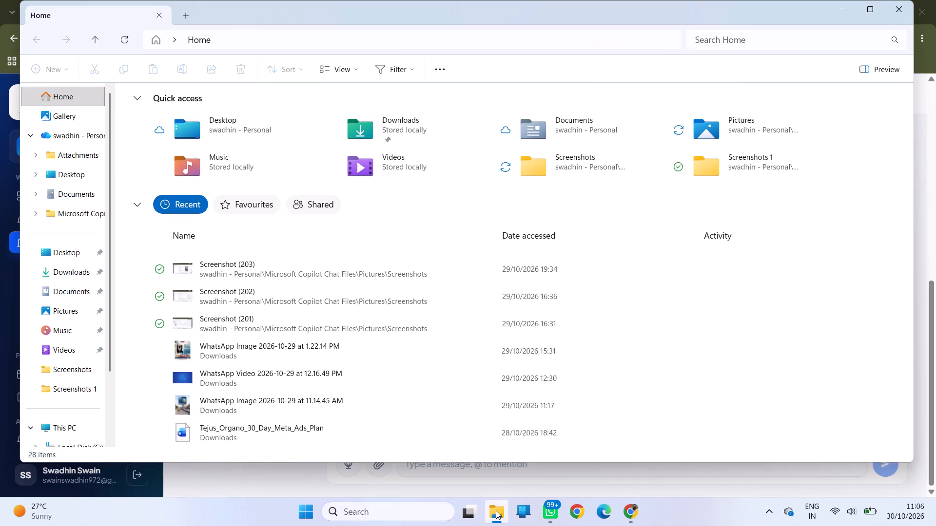
left_click(255, 271)
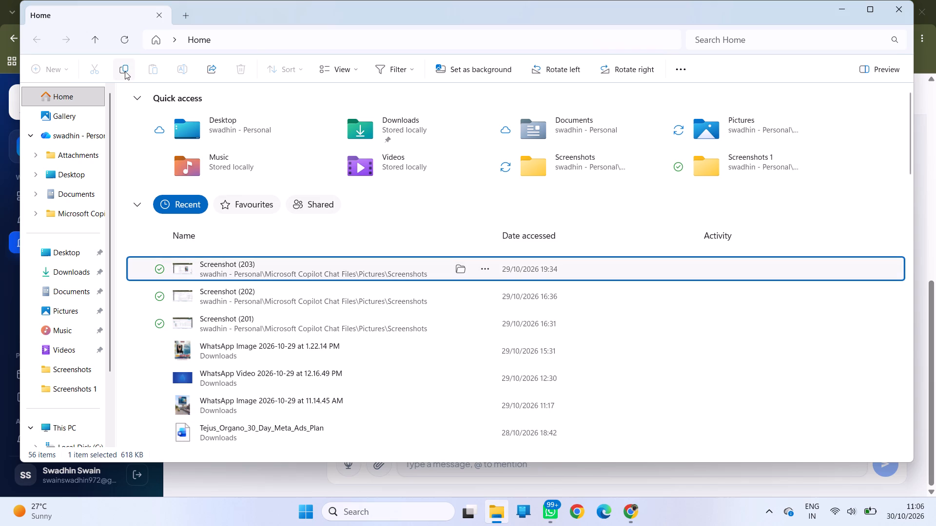
left_click(125, 71)
Attach the copied Screenshot (203).png to a new message in the MGR Technologies chat and start its caption.
left_click(639, 507)
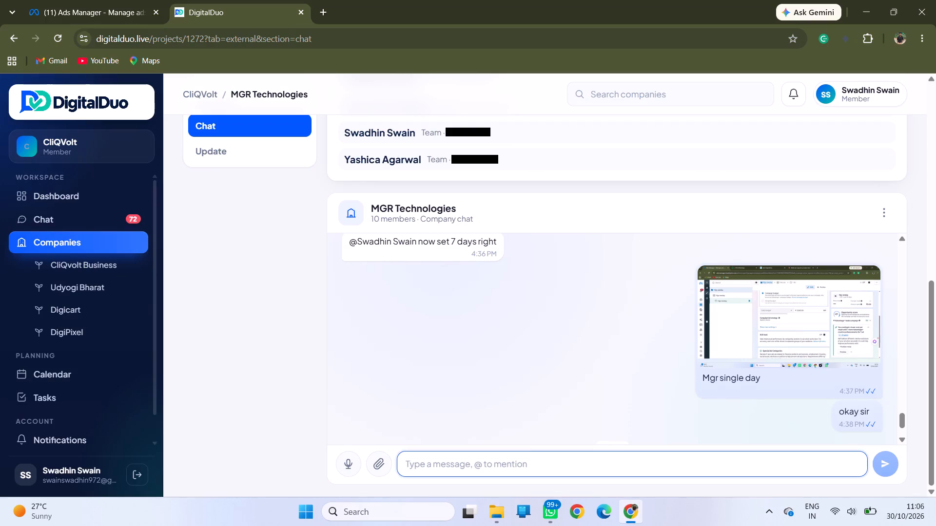
left_click(375, 462)
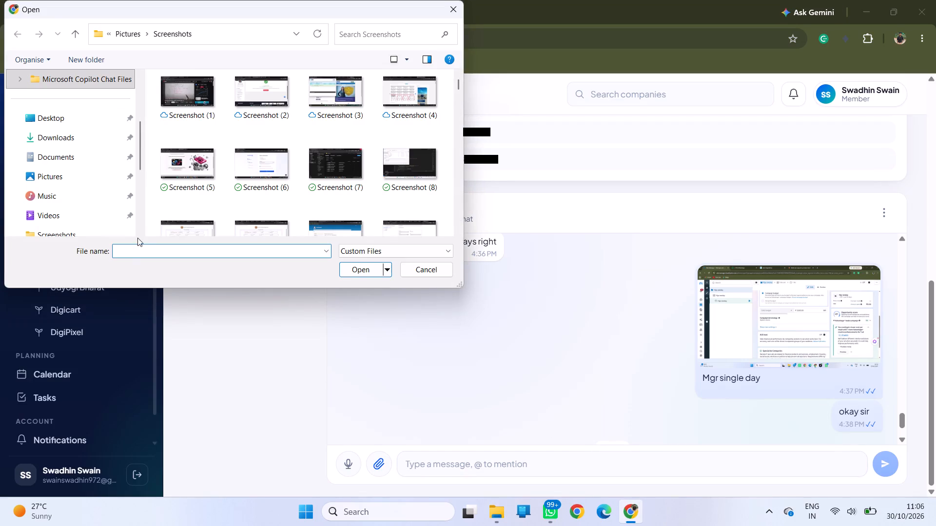
left_click(136, 253)
key("ctrl+v")
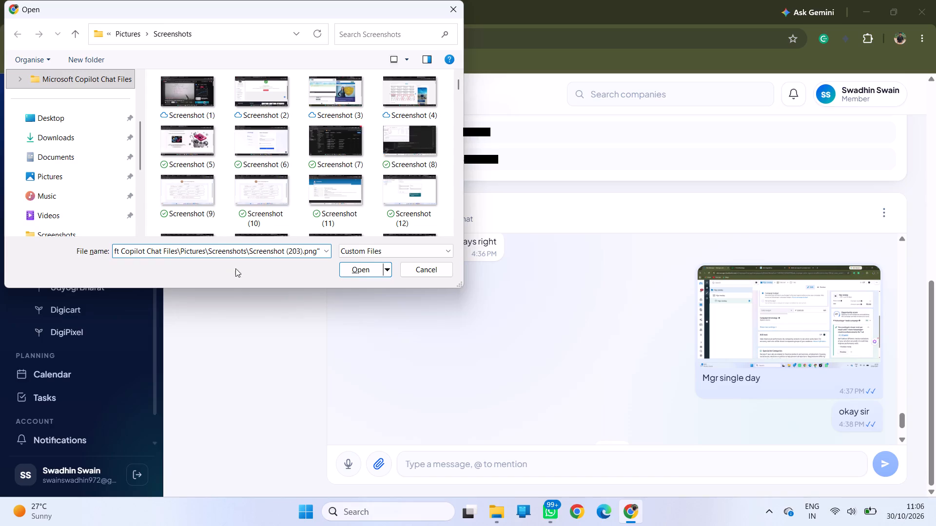
left_click(351, 269)
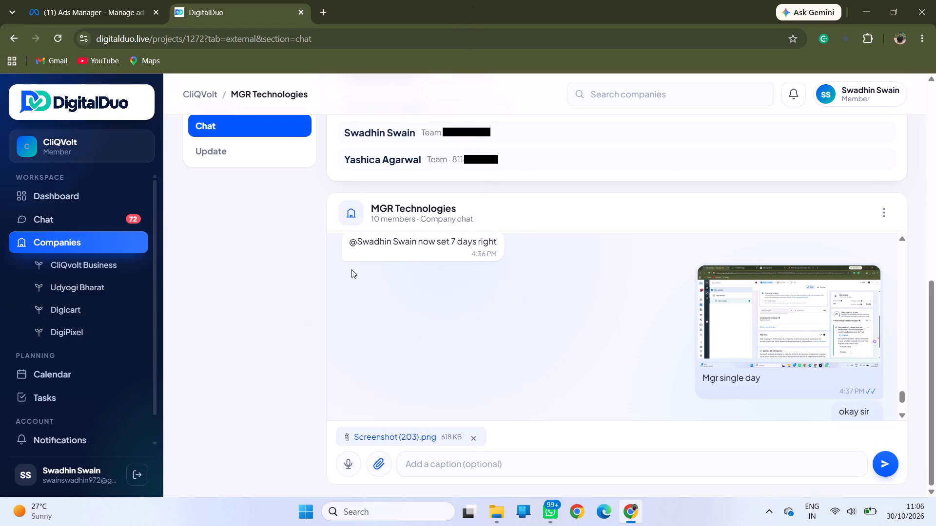
left_click(446, 460)
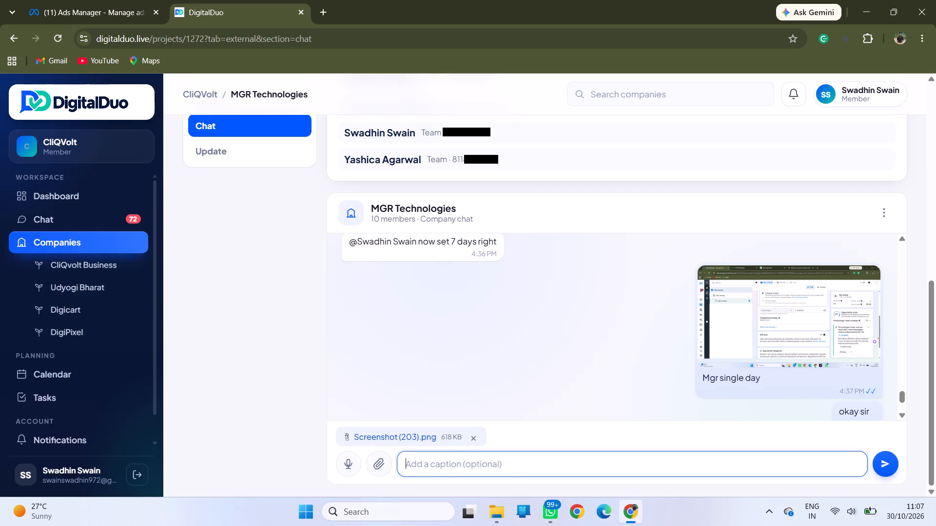
Return to Ads Manager to open the Mgr wp status campaign for editing.
left_click(99, 3)
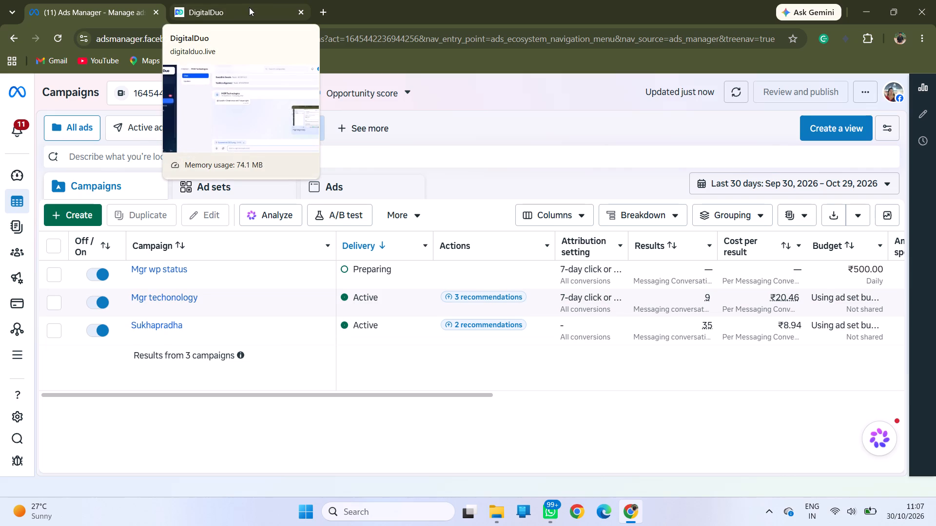
Return to the MGR Technologies chat in DigitalDuo and enter the caption "Mgr whatsapp" for the attached Screenshot (203).png.
left_click(249, 7)
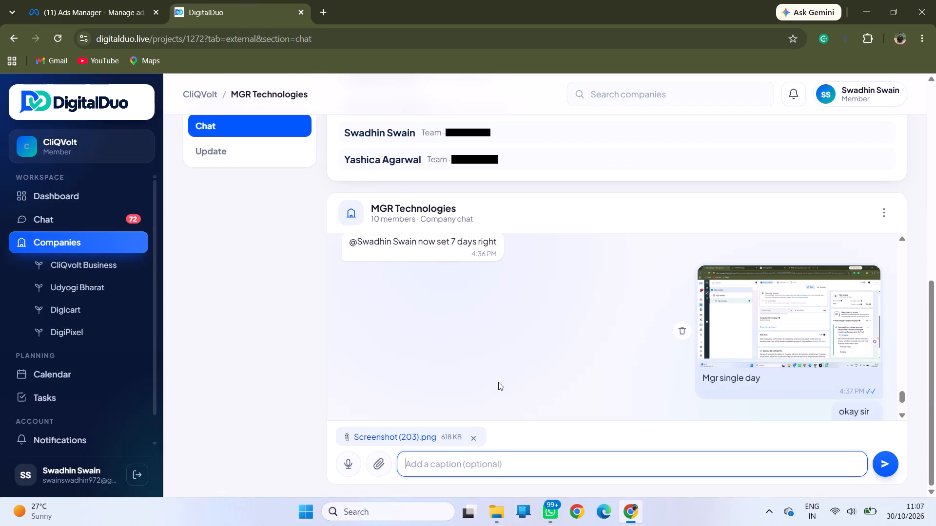
left_click(465, 464)
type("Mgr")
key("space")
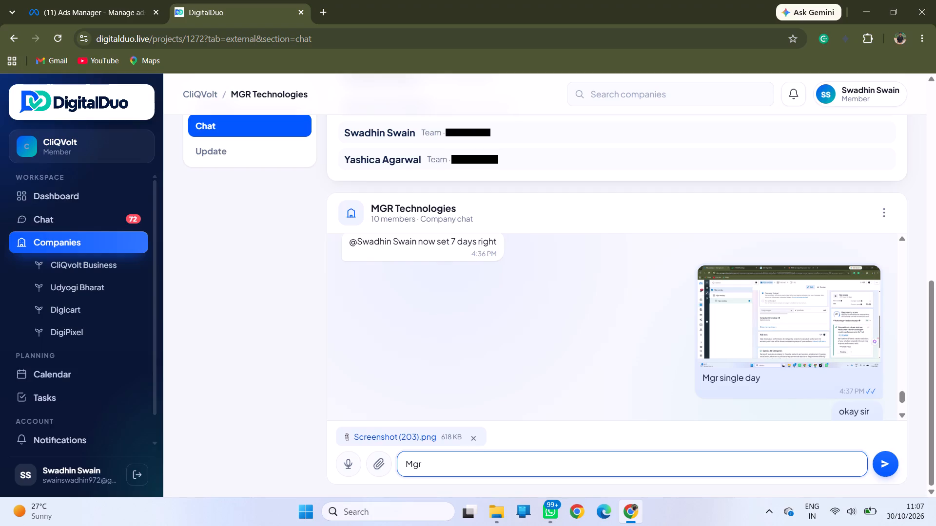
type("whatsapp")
Switch back to Ads Manager and open the mgr wp sts ad of the Mgr wp status campaign in the editor.
left_click(87, 13)
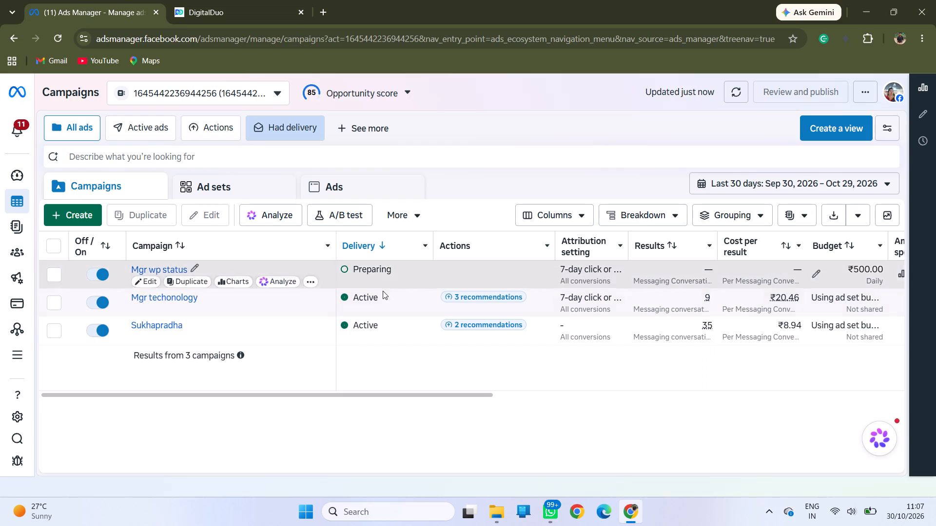
left_click(151, 282)
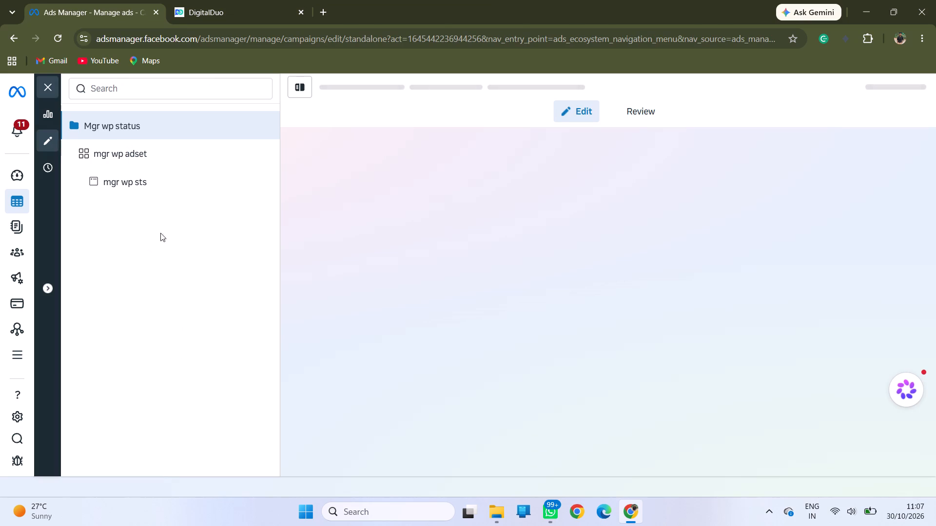
left_click(158, 183)
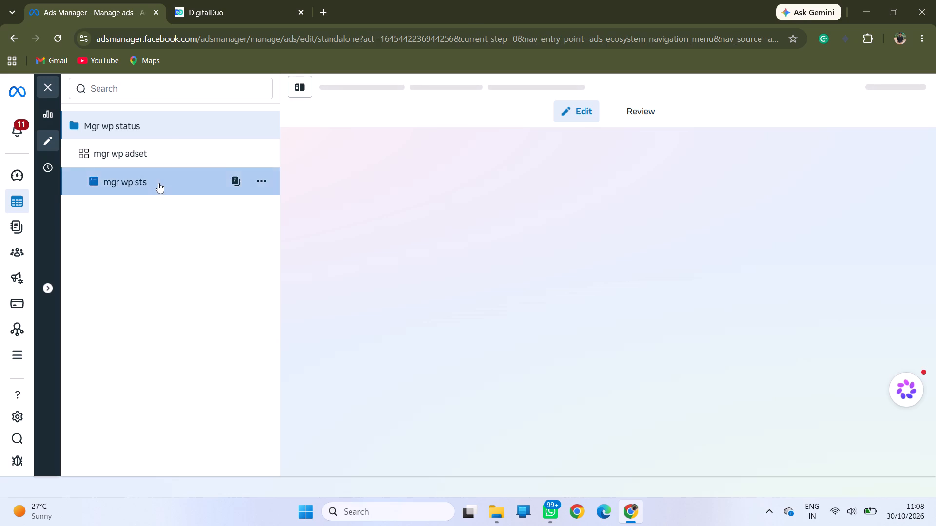
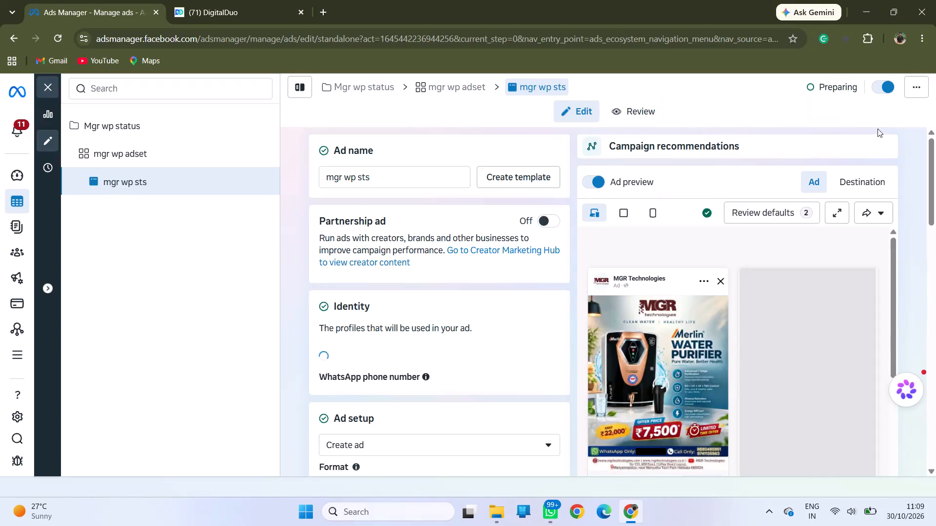
Switch the mgr wp sts ad preview to its destination view.
left_click(852, 186)
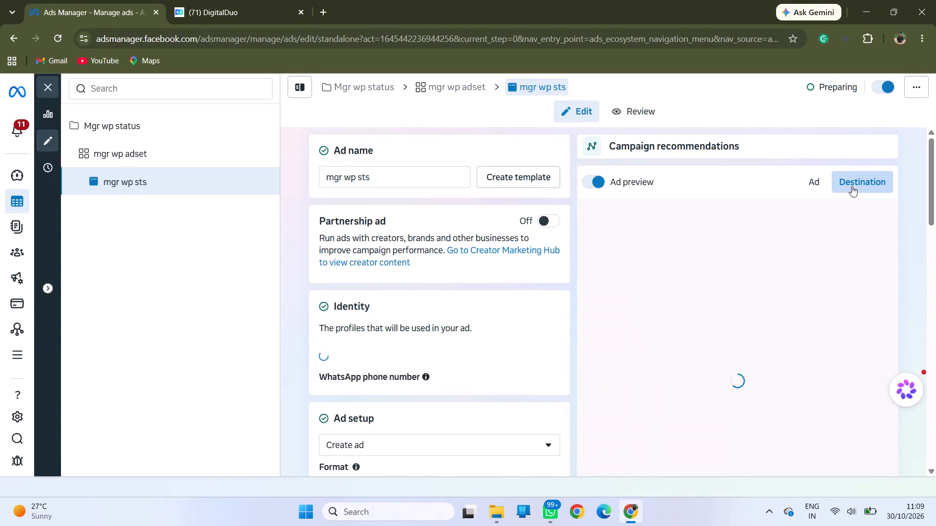
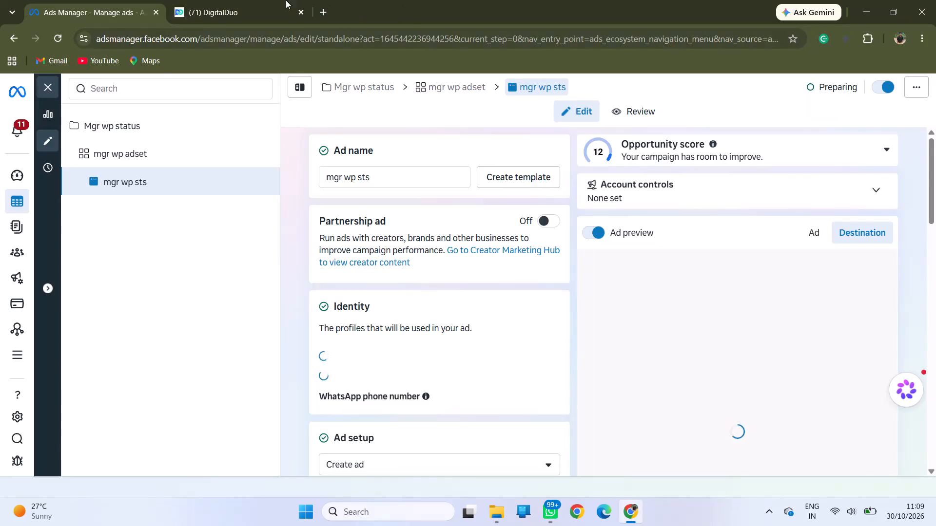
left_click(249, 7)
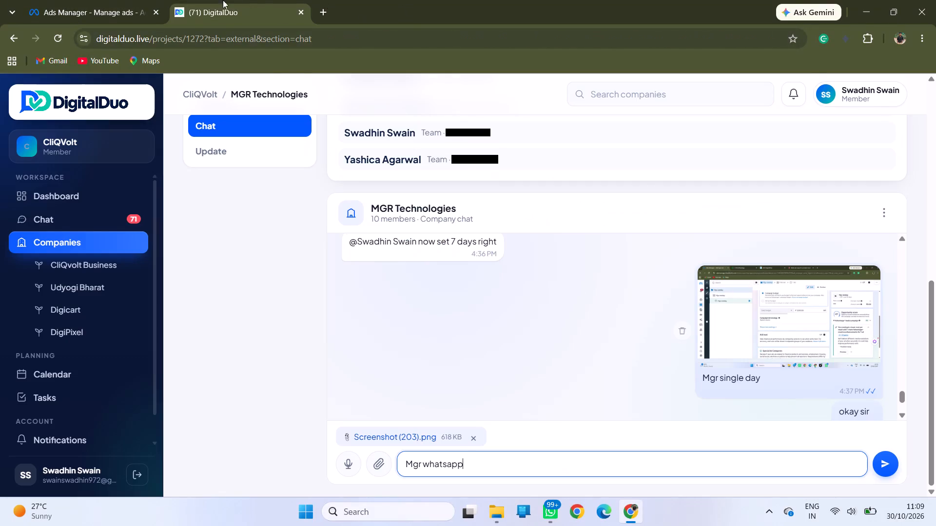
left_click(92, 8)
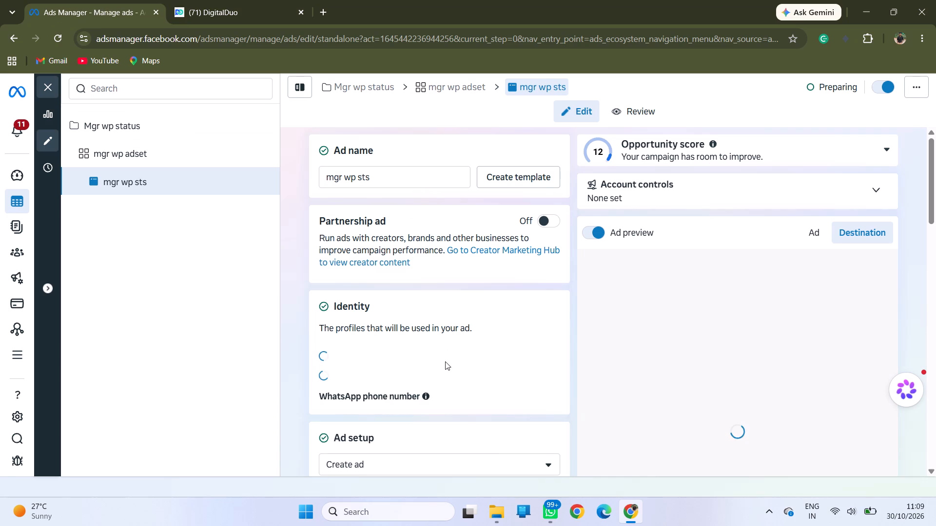
Examine the mgr wp sts ad's settings from its media and text through creative enhancements, creative testing and tracking.
scroll(445, 361, "down", 15)
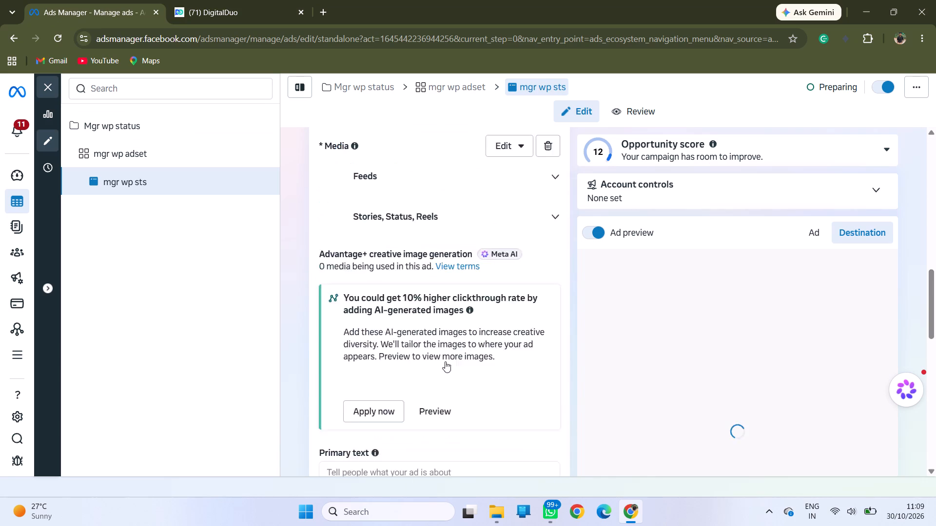
scroll(445, 361, "down", 4)
scroll(489, 317, "up", 2)
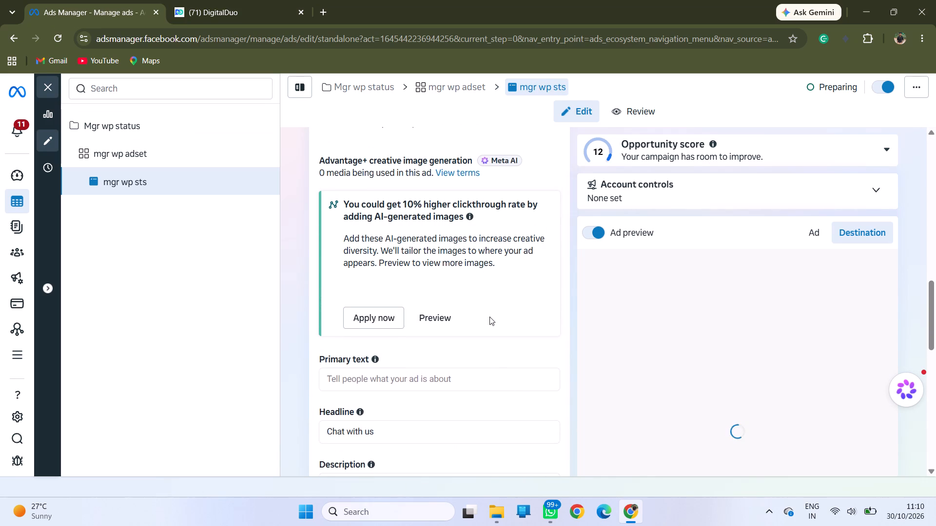
scroll(489, 317, "up", 1)
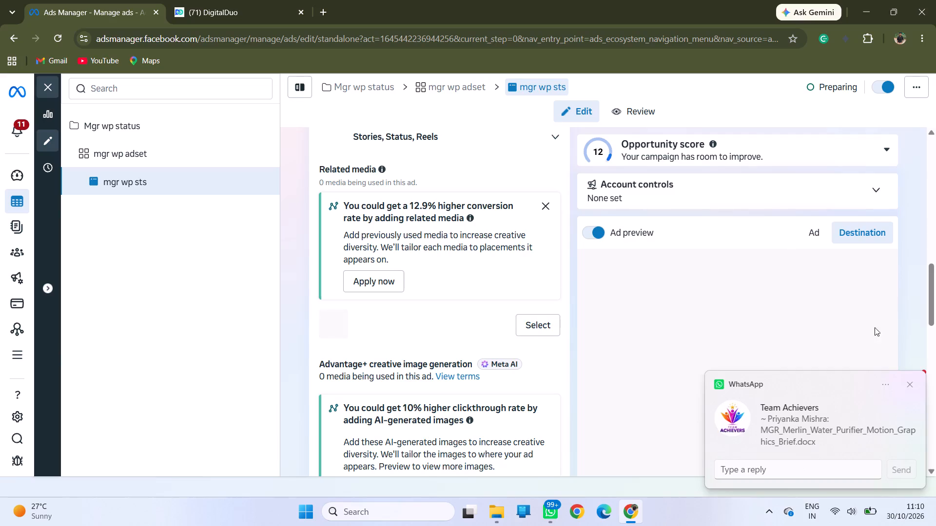
left_click(909, 386)
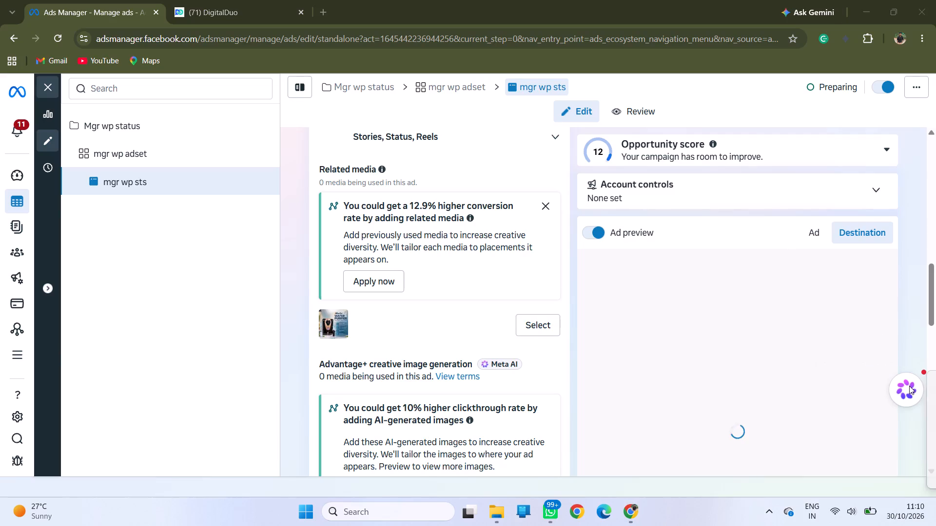
scroll(800, 359, "down", 4)
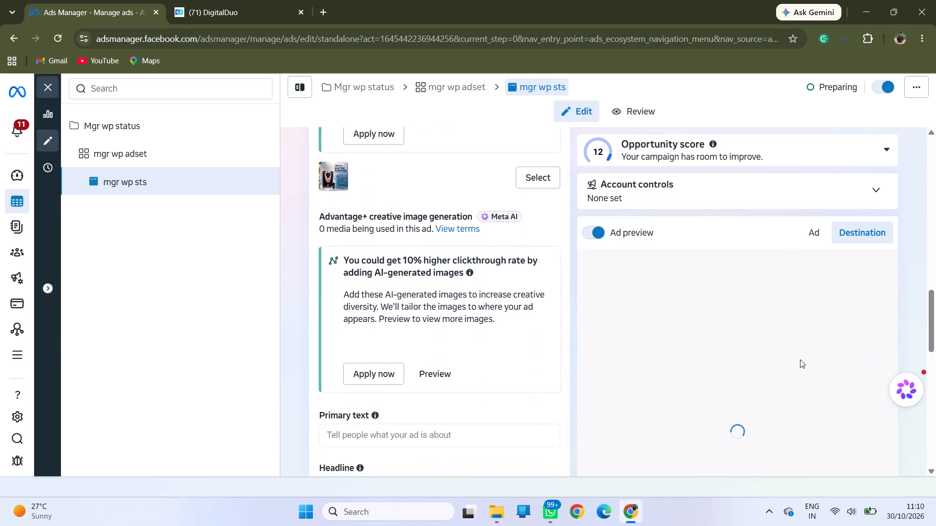
scroll(800, 359, "down", 12)
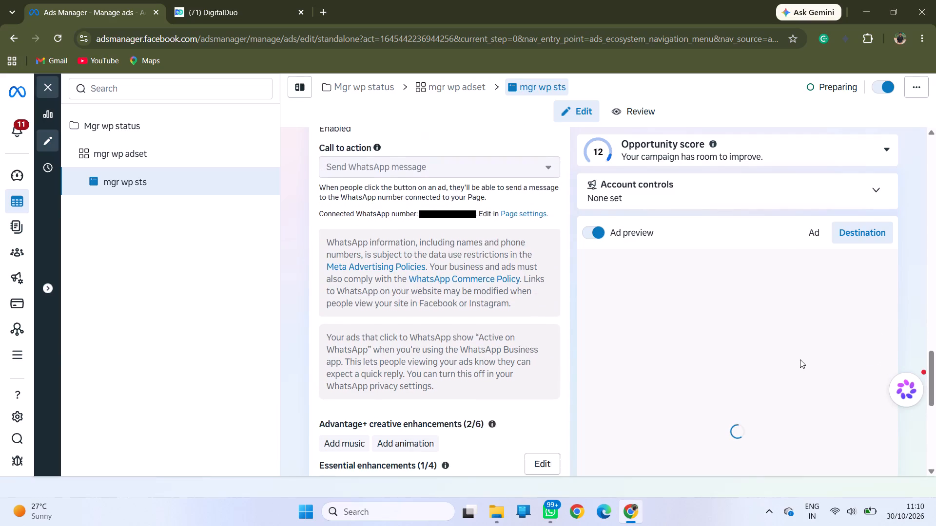
scroll(800, 359, "down", 9)
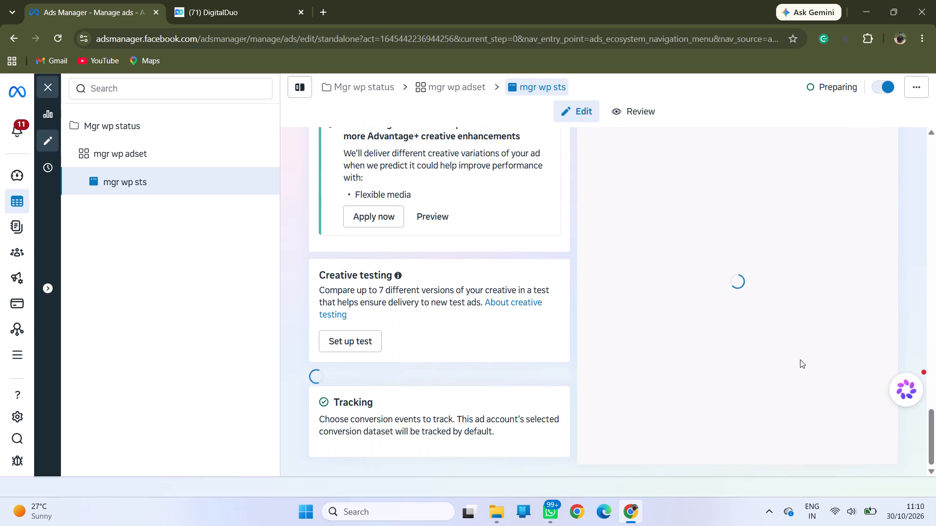
scroll(800, 359, "down", 7)
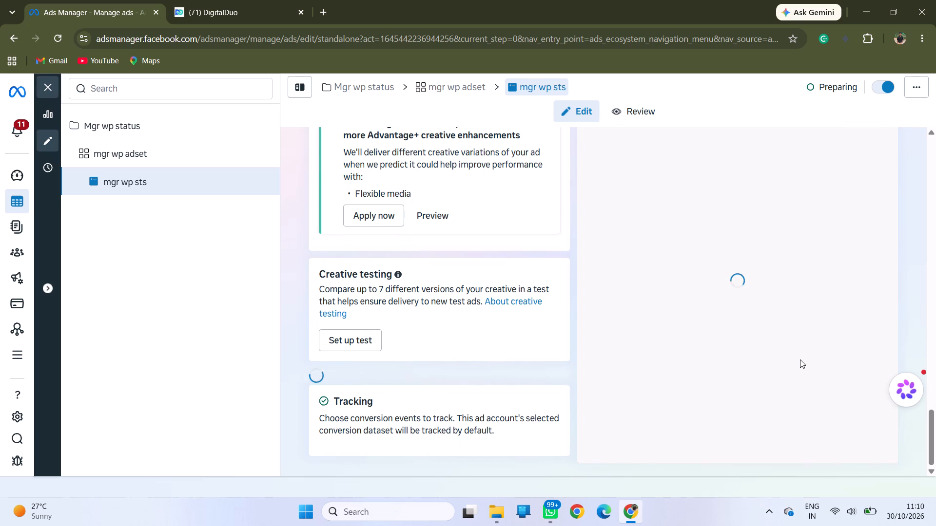
scroll(800, 359, "down", 1)
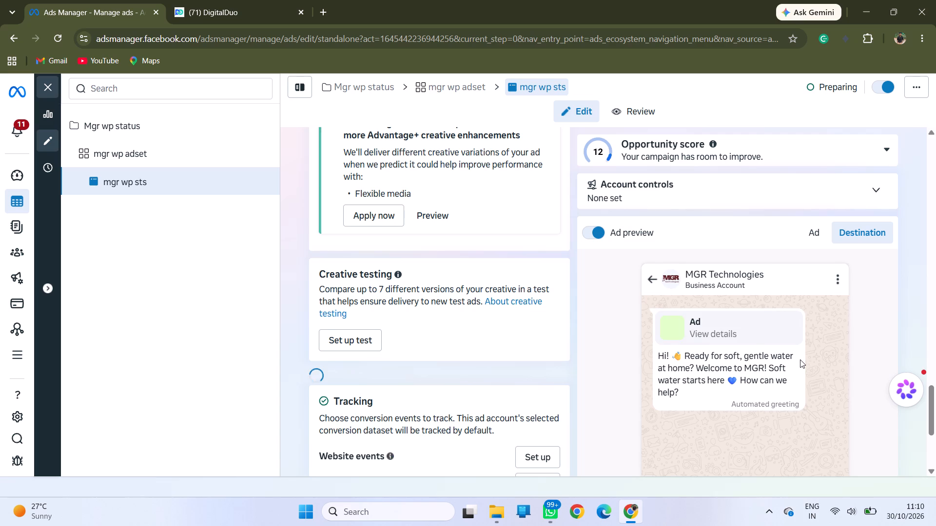
scroll(800, 359, "down", 7)
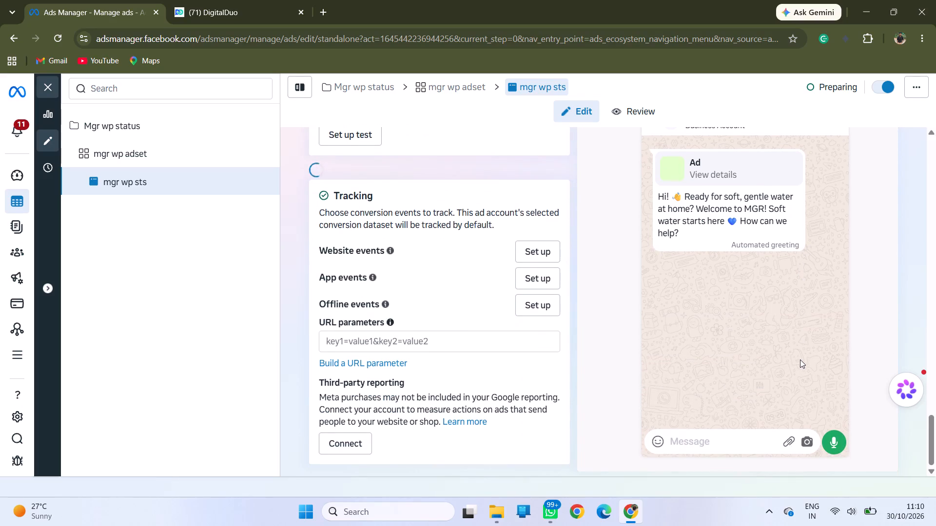
scroll(800, 359, "down", 3)
scroll(800, 359, "up", 7)
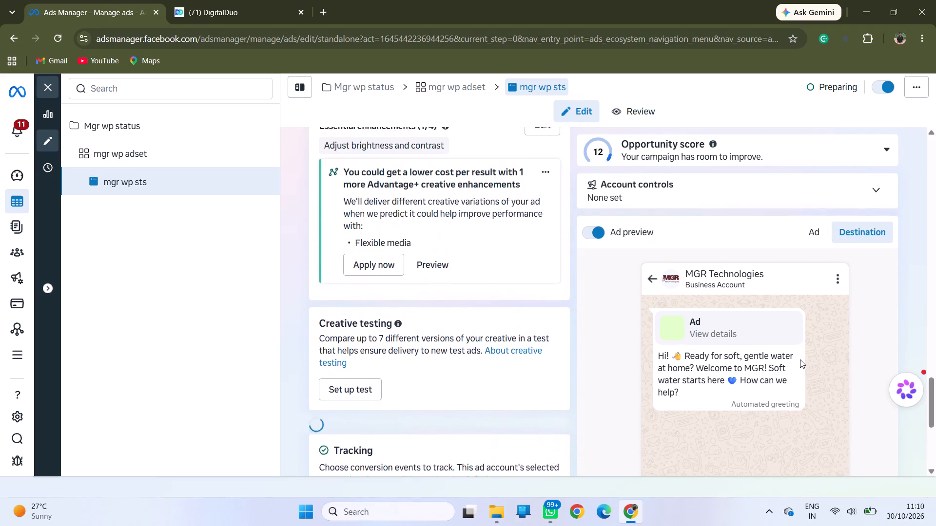
Switch the preview to the ad view and examine how the ad renders in each placement, including WhatsApp Status.
left_click(811, 231)
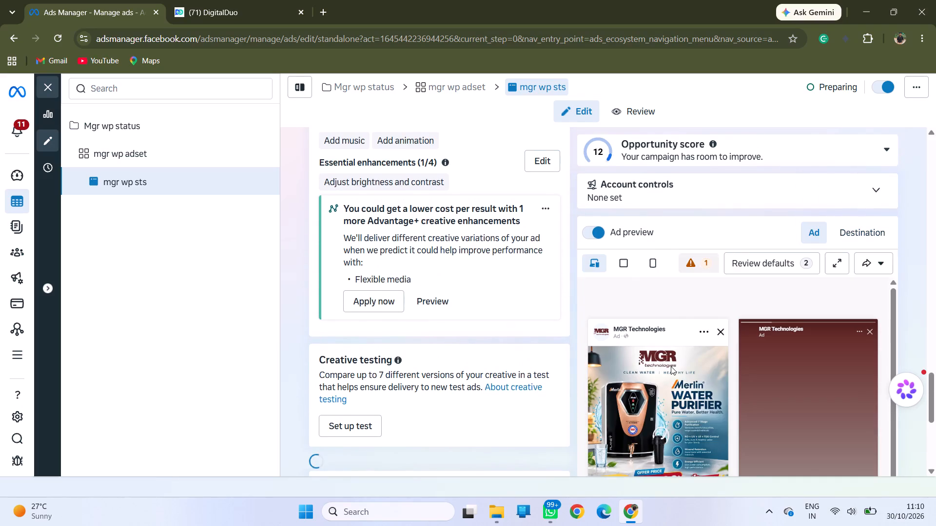
scroll(671, 366, "down", 6)
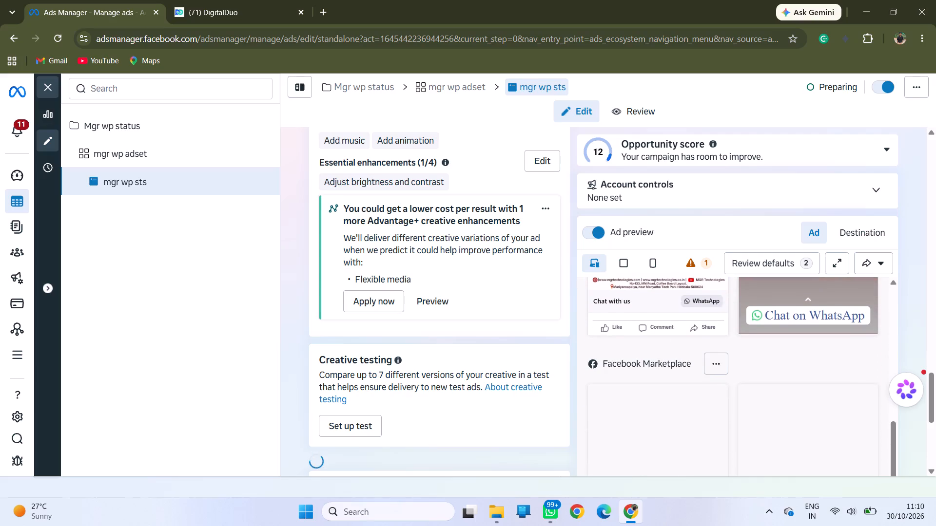
scroll(671, 366, "down", 3)
scroll(814, 325, "down", 7)
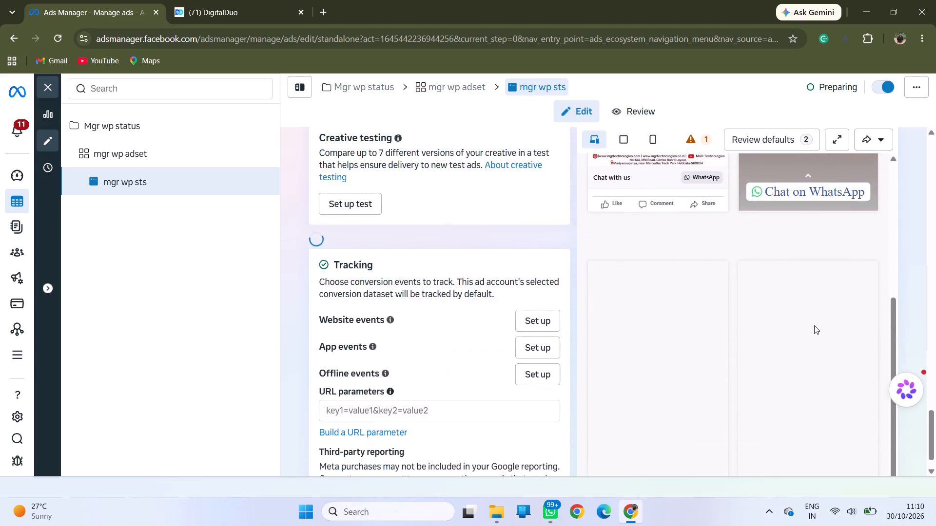
scroll(814, 325, "down", 6)
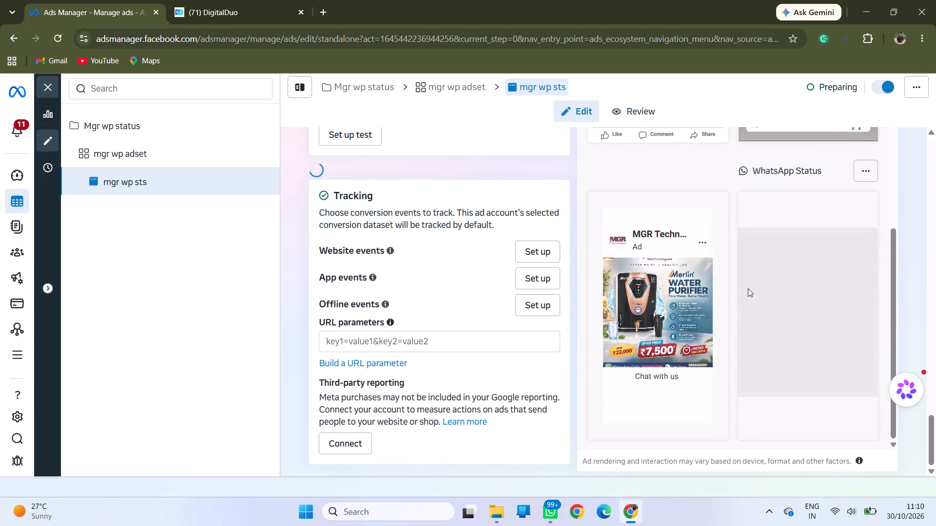
scroll(749, 288, "up", 8)
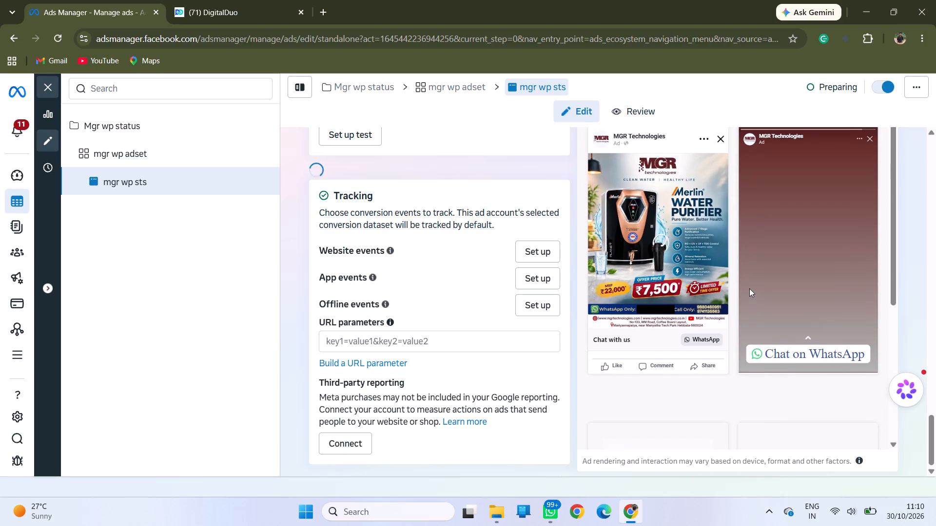
scroll(749, 288, "up", 3)
scroll(678, 221, "up", 5)
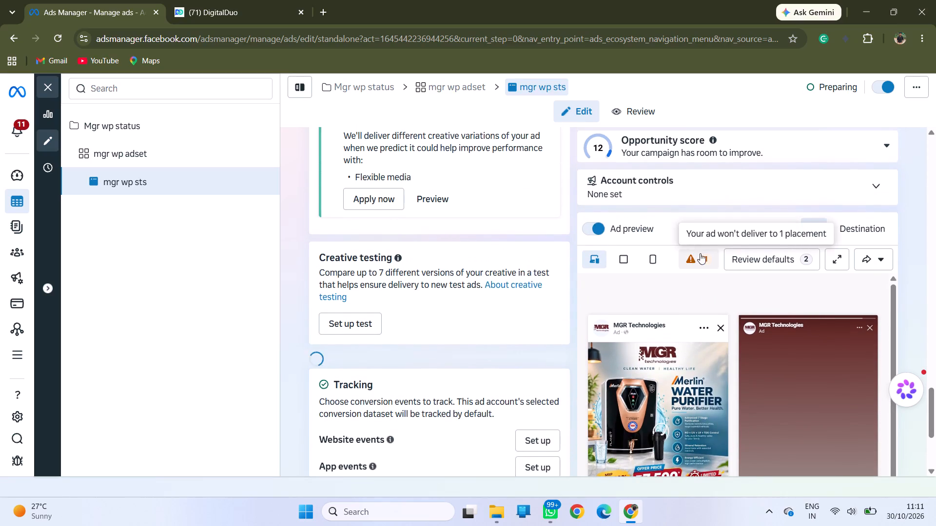
Open the ad preview's placement delivery issue and check the ad's identity, setup, destination and creative settings against it.
left_click(698, 259)
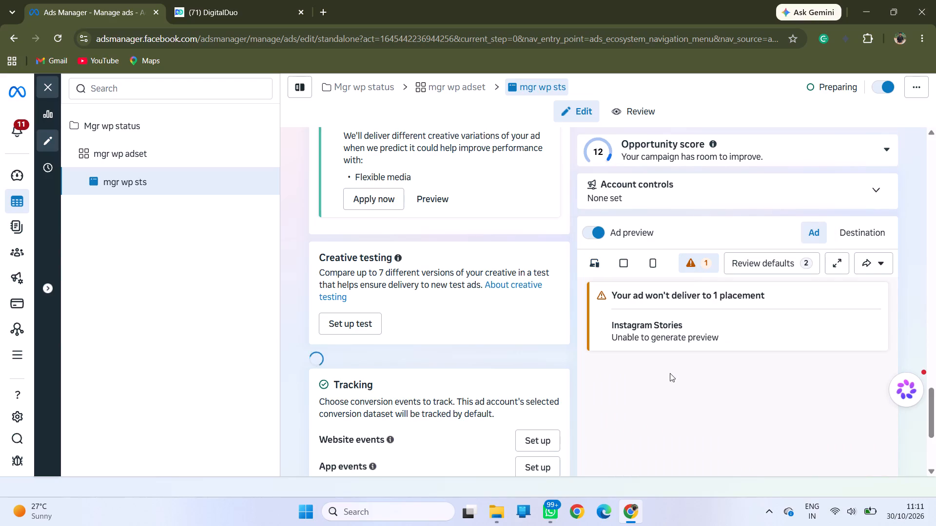
scroll(696, 358, "up", 1)
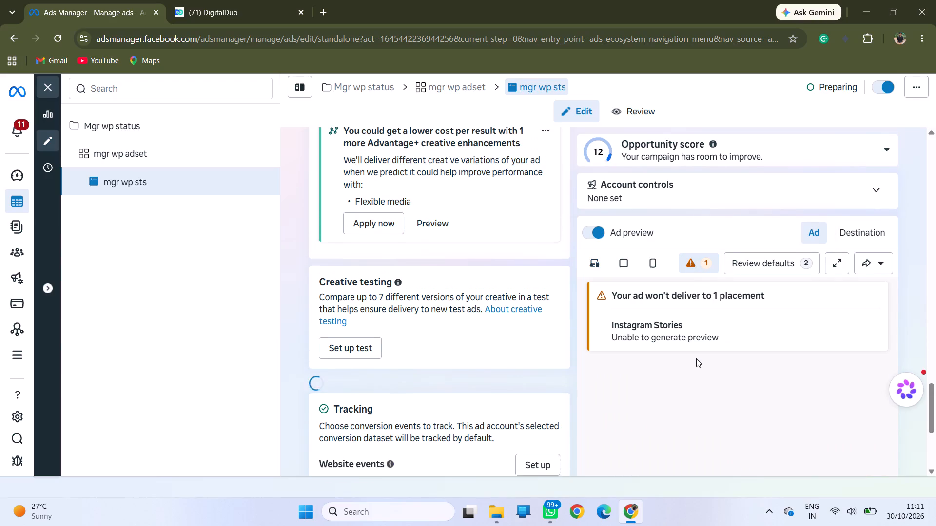
scroll(696, 358, "up", 16)
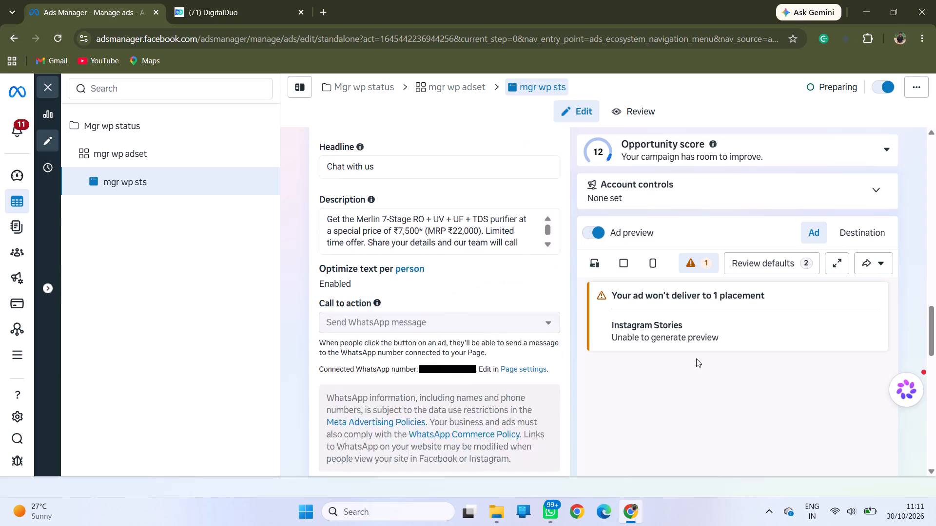
scroll(696, 358, "up", 17)
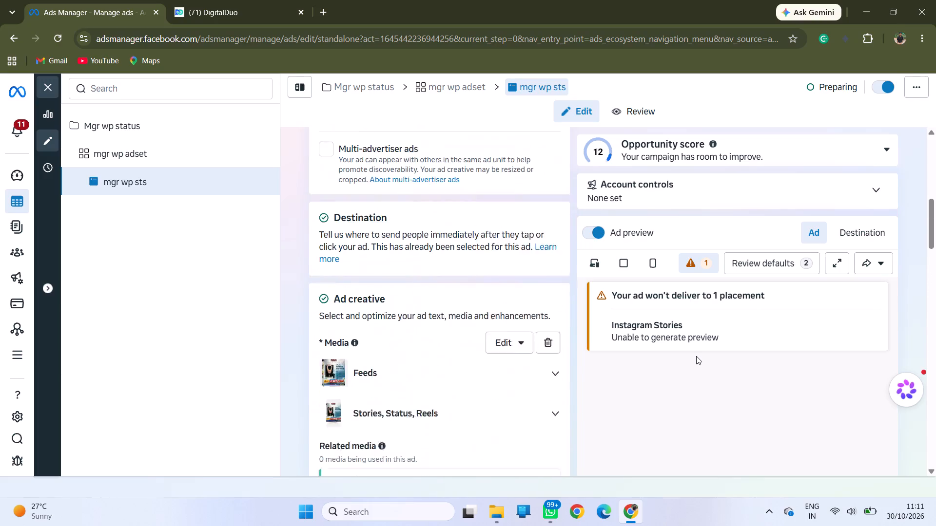
scroll(696, 356, "up", 12)
scroll(696, 356, "down", 3)
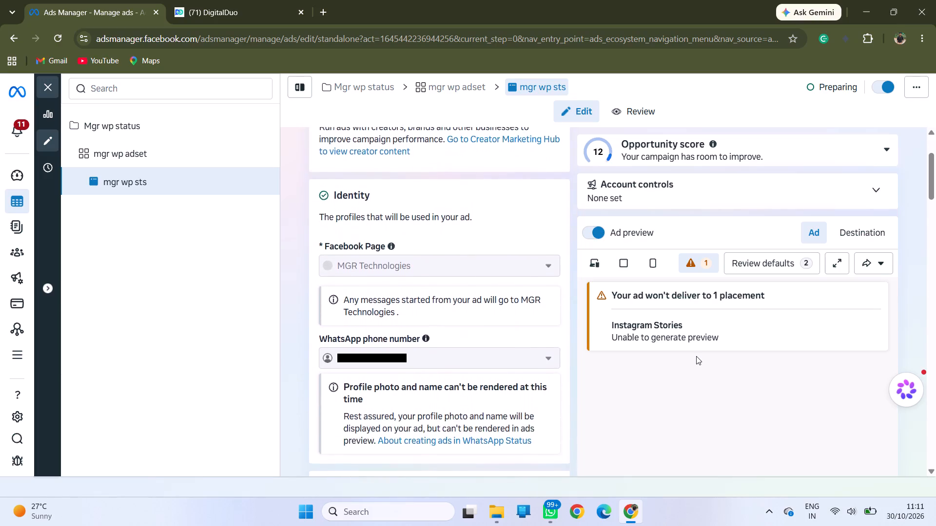
scroll(696, 356, "down", 1)
scroll(696, 356, "up", 11)
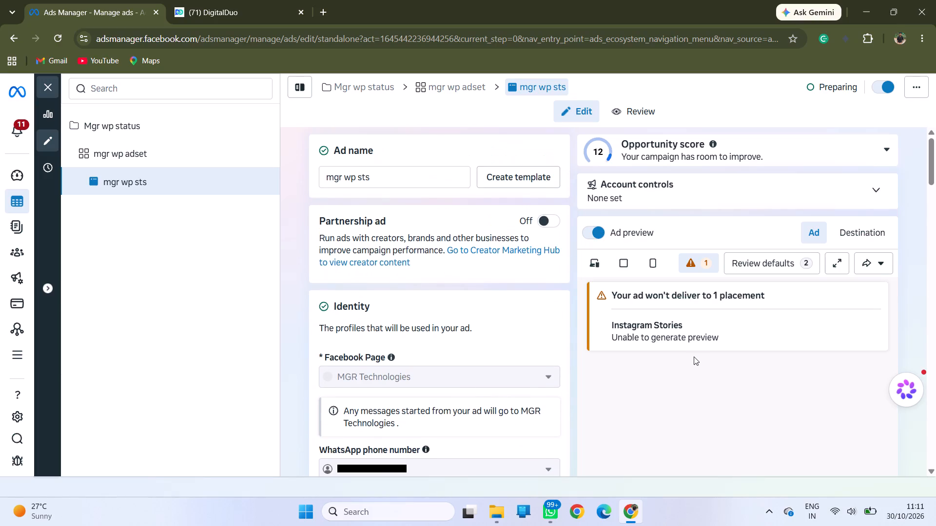
scroll(683, 377, "down", 13)
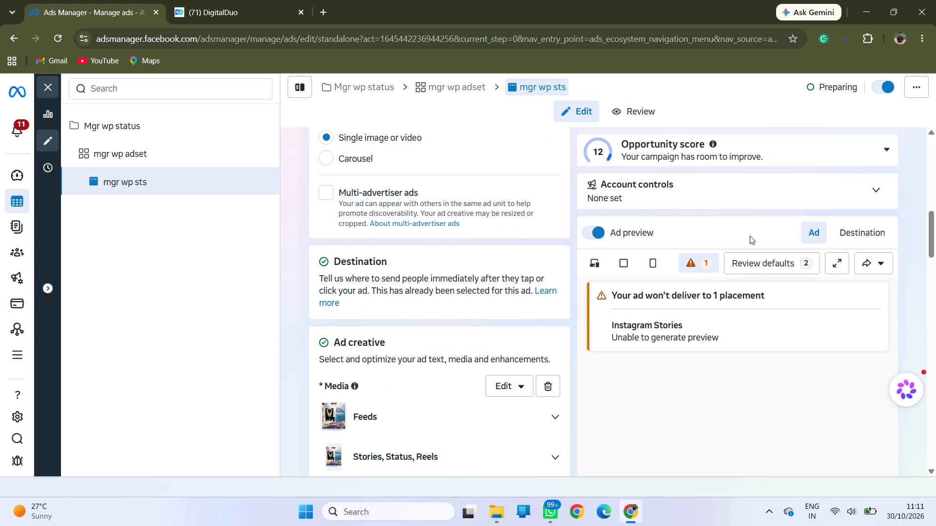
left_click(700, 267)
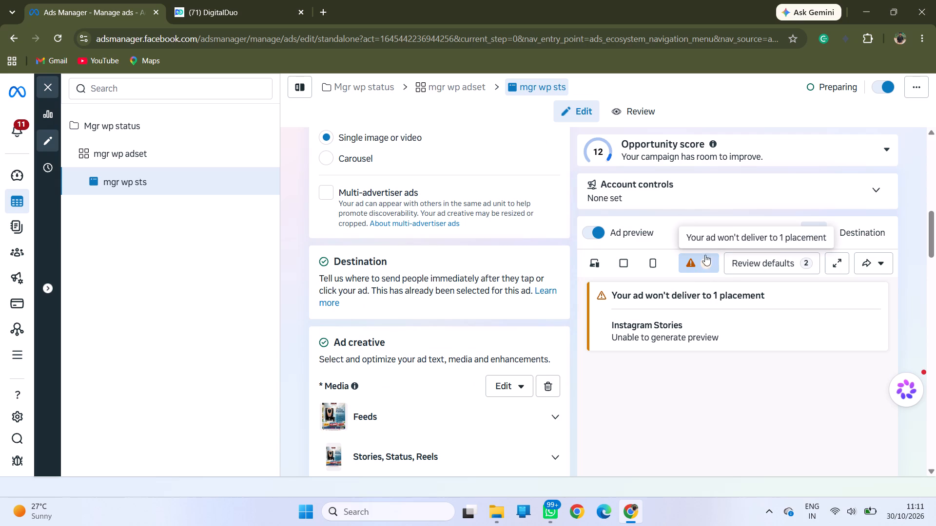
left_click(691, 237)
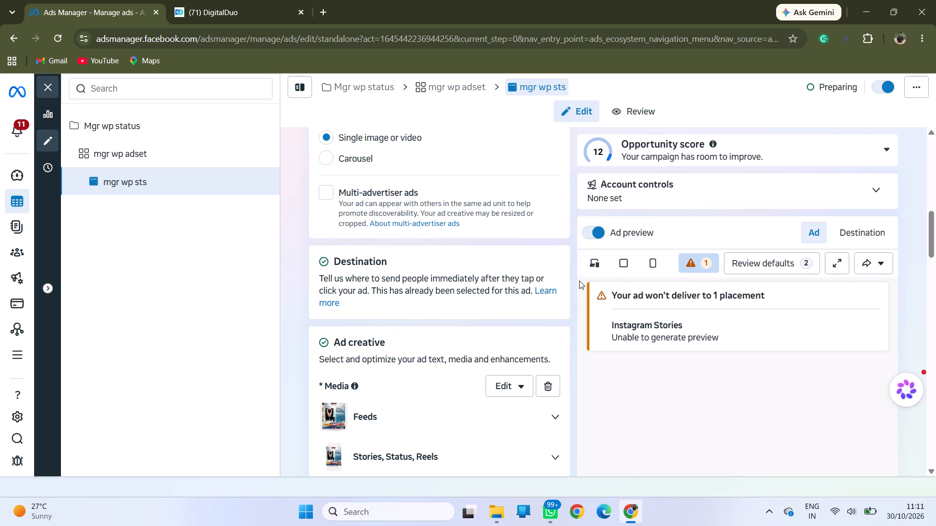
left_click(719, 379)
Open the default settings review in the ad preview and look through the ad's text, enhancements and tracking sections.
left_click(780, 271)
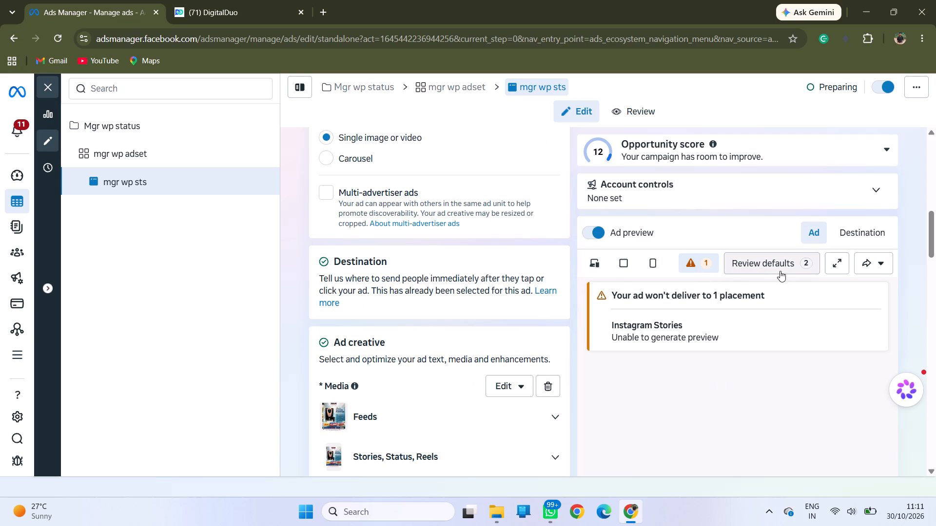
left_click(710, 261)
scroll(715, 295, "down", 3)
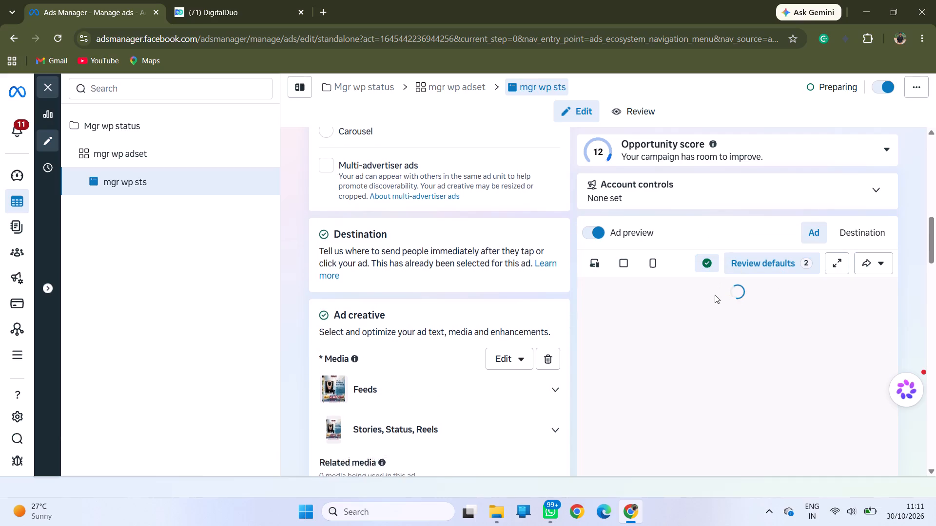
scroll(715, 295, "down", 13)
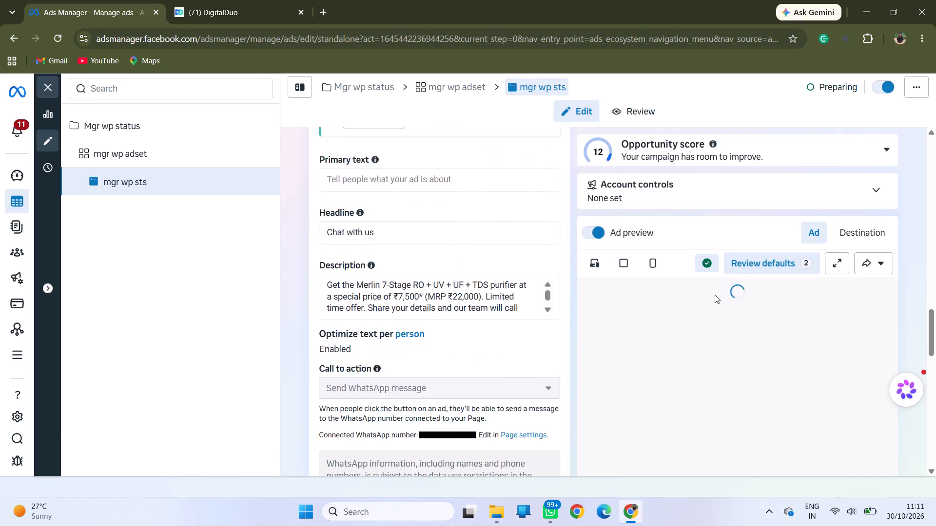
scroll(715, 295, "down", 13)
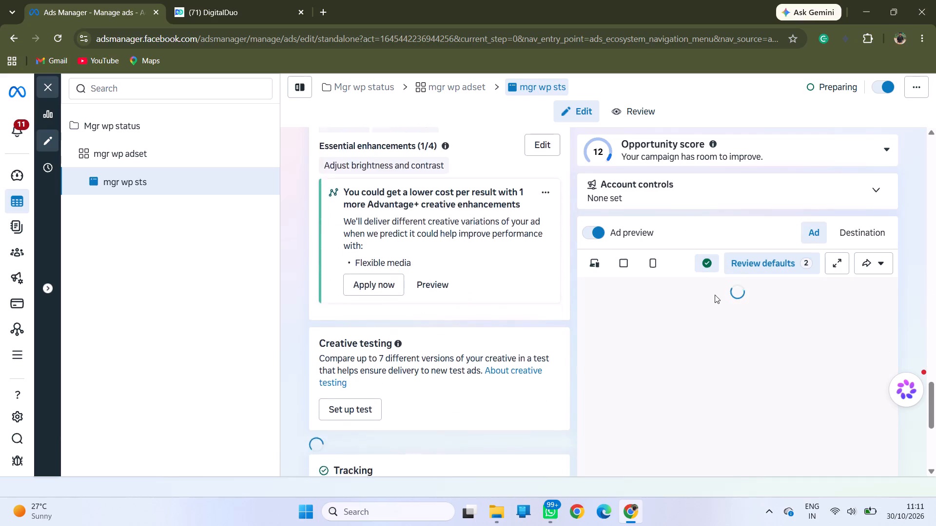
scroll(715, 295, "down", 13)
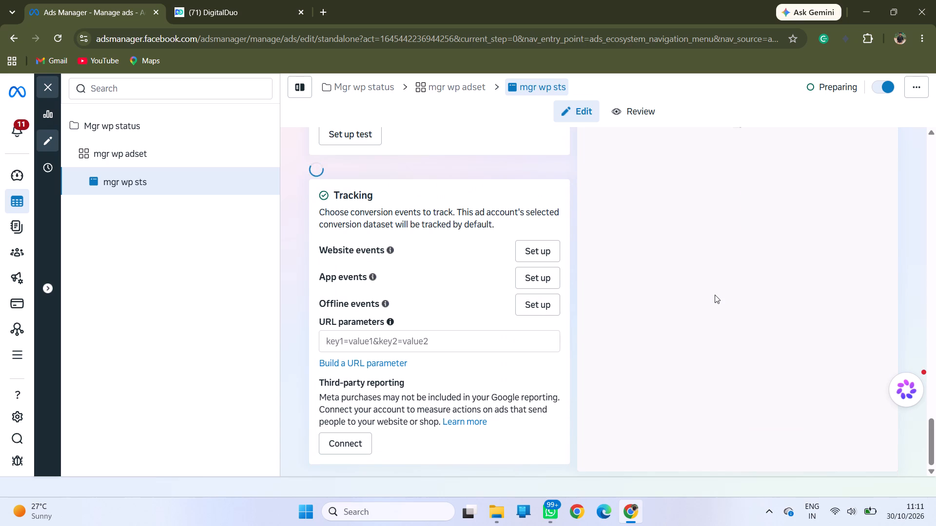
scroll(715, 295, "down", 3)
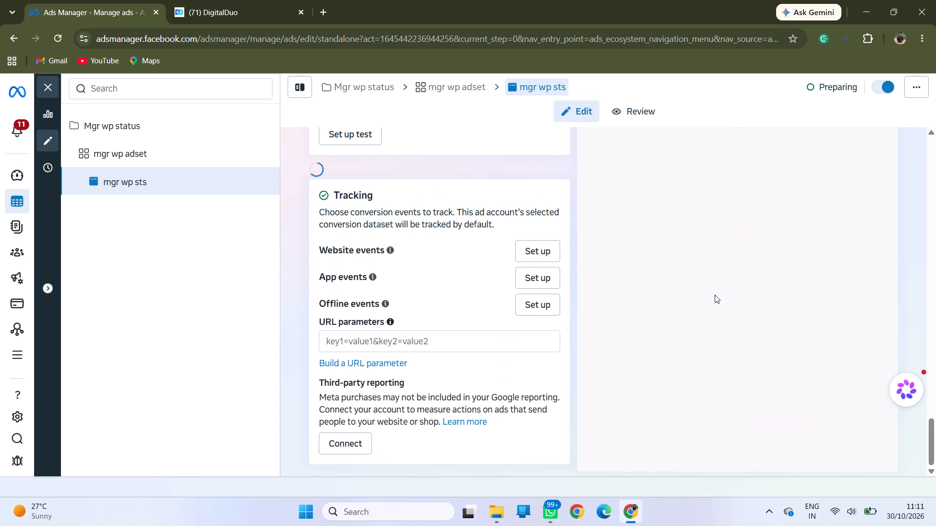
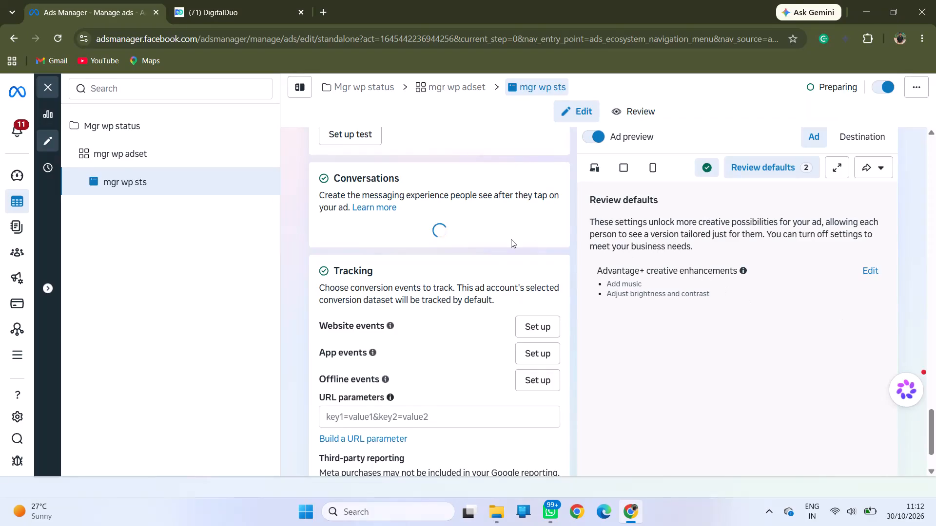
Examine the mgr wp sts ad's default creative settings, error and delivery status, and its setup from the creative section up to the ad name.
scroll(510, 239, "up", 7)
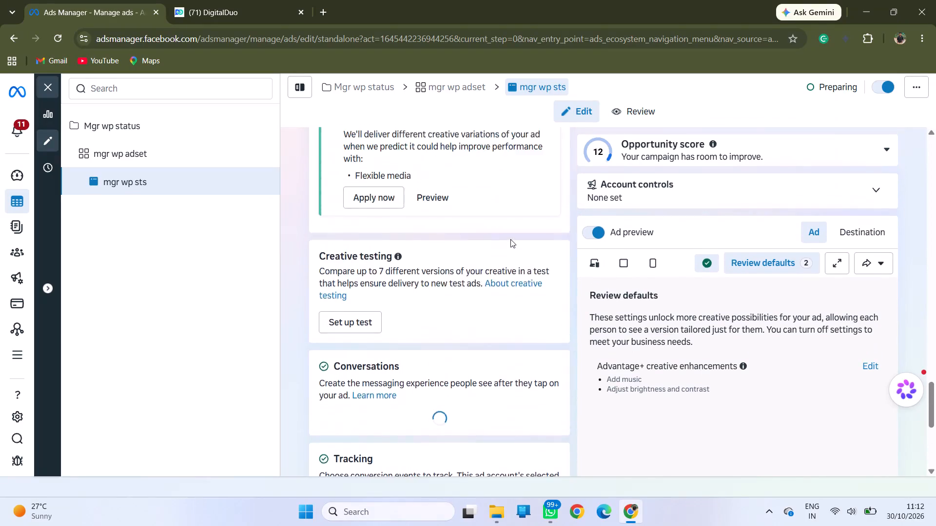
scroll(510, 239, "up", 17)
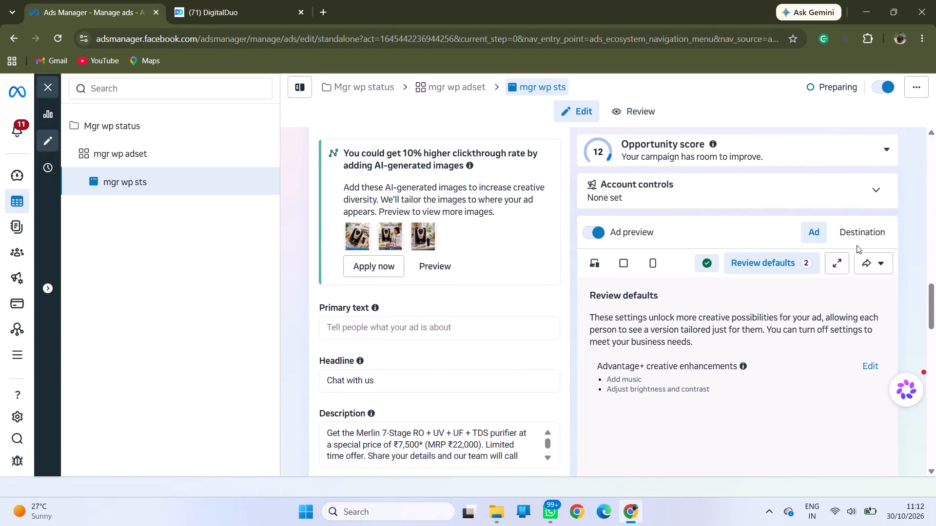
left_click(765, 263)
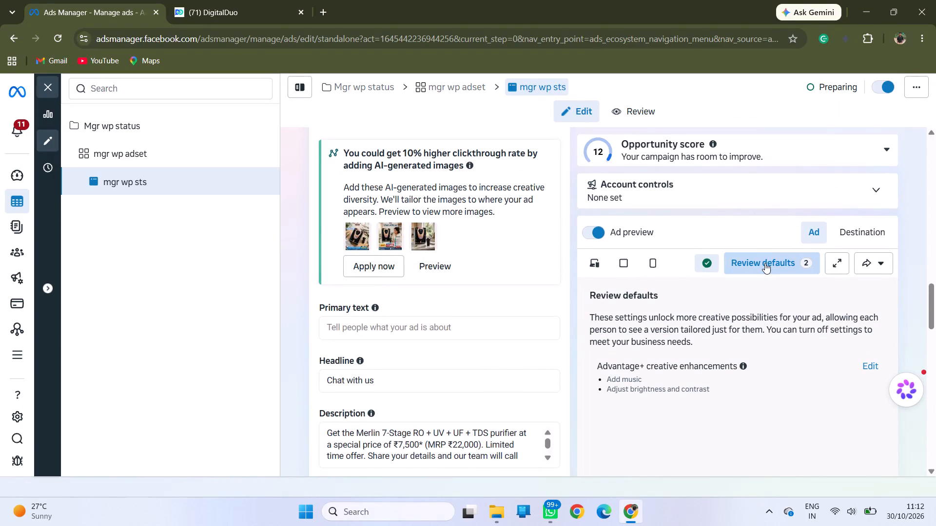
left_click(765, 263)
left_click(765, 263)
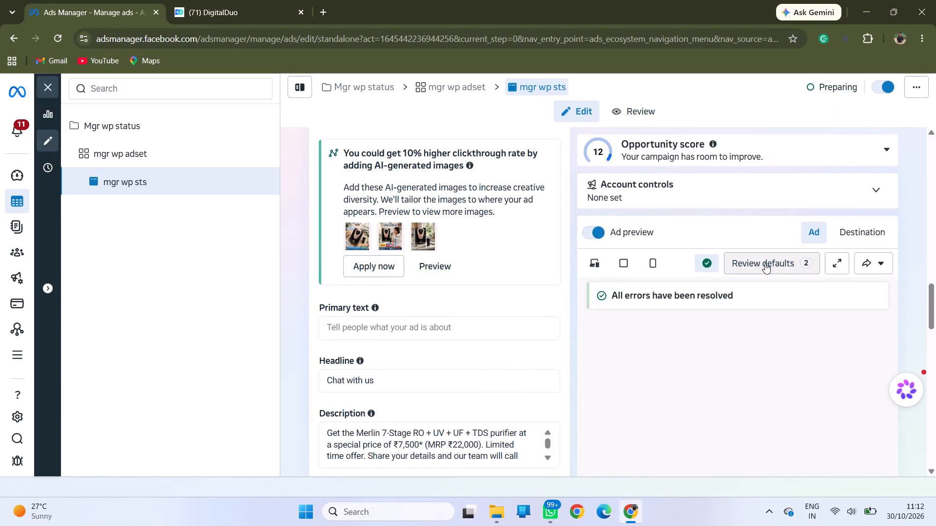
left_click(718, 237)
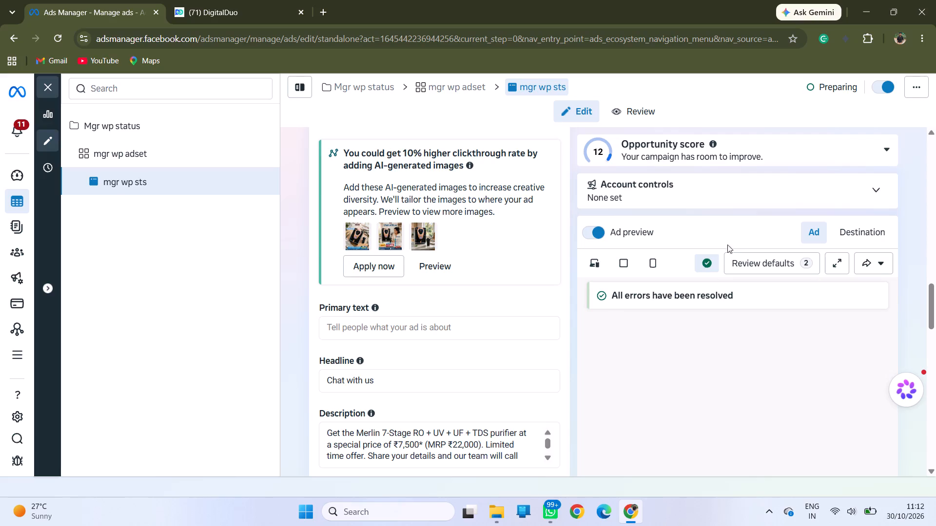
left_click(709, 263)
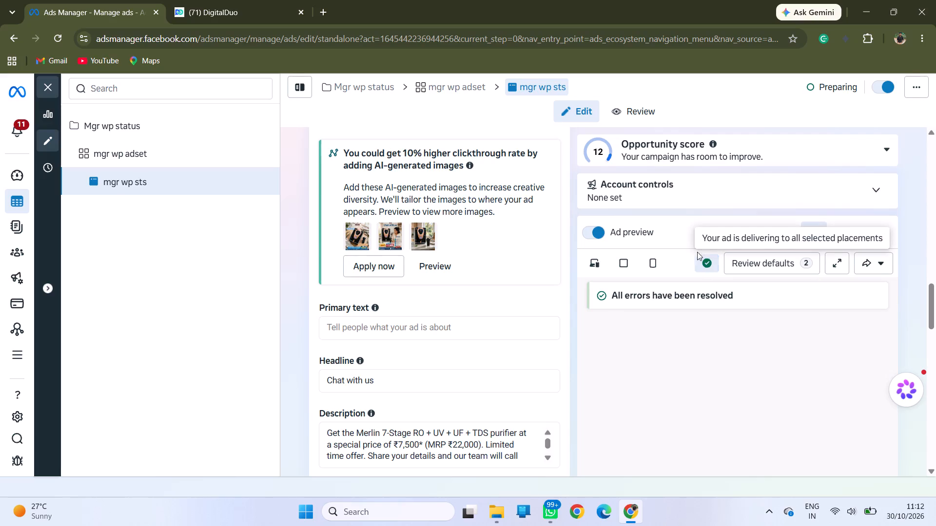
scroll(694, 301, "up", 9)
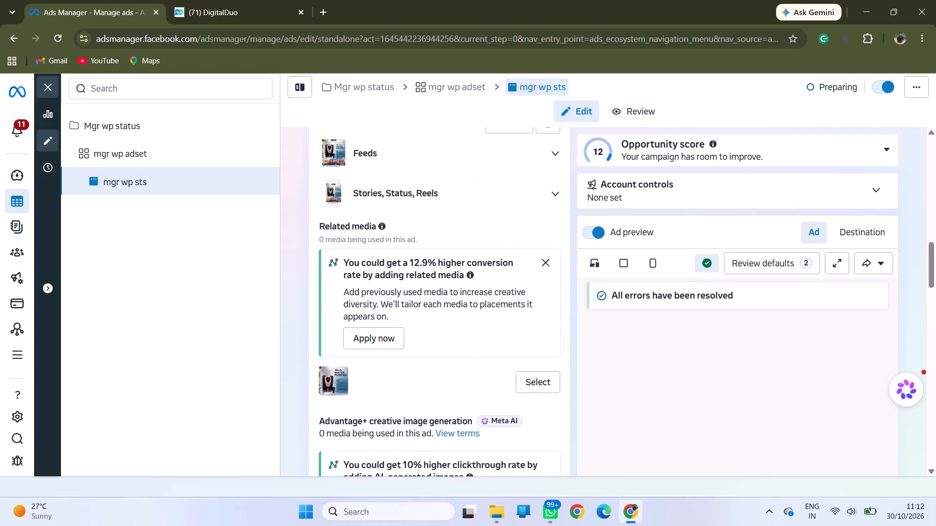
scroll(694, 301, "up", 15)
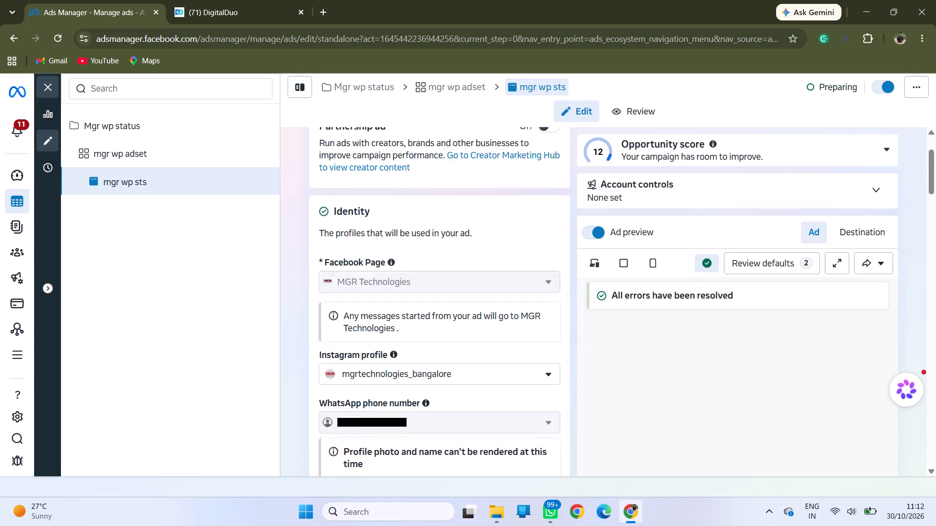
scroll(694, 301, "up", 14)
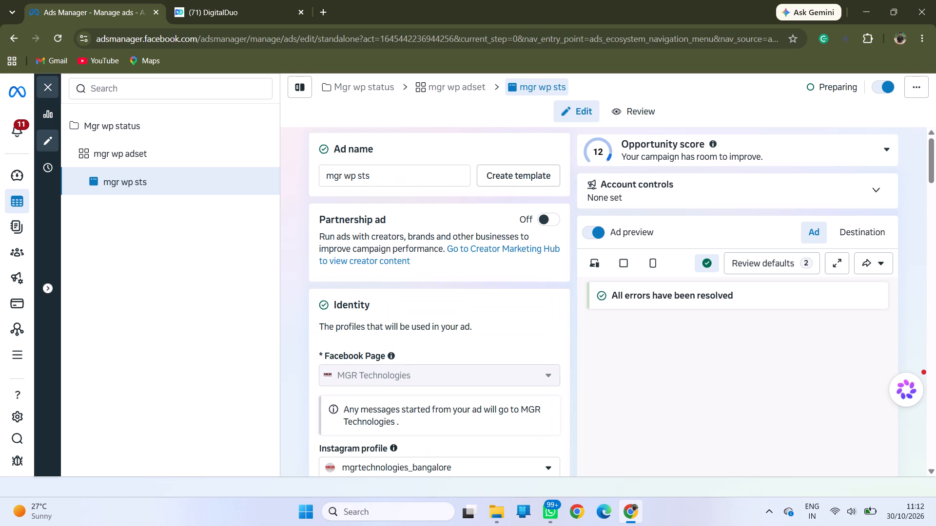
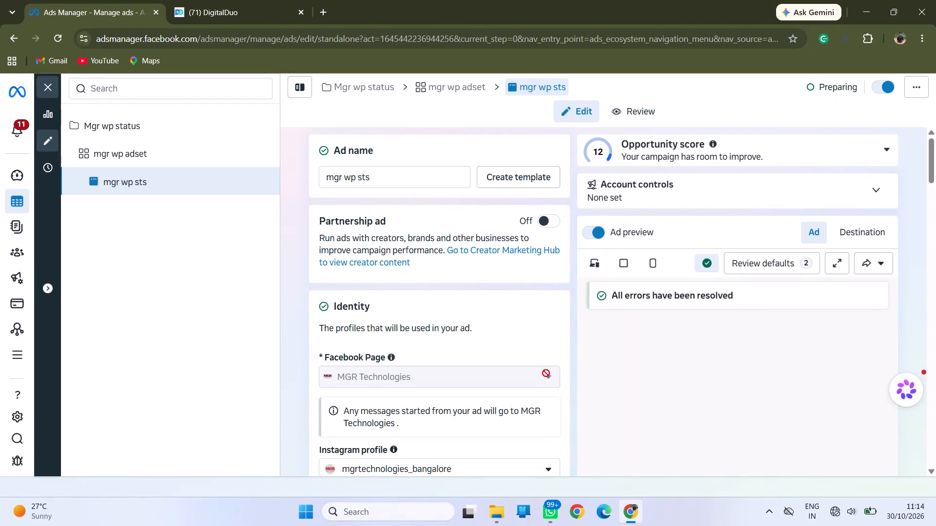
Examine the mgr wp sts ad's identity, ad setup, destination and creative media settings.
scroll(546, 373, "up", 4)
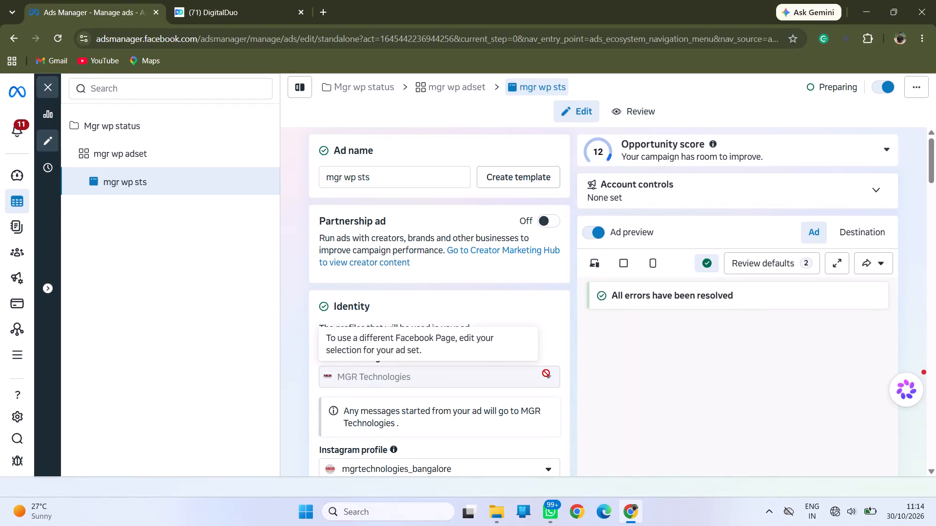
scroll(453, 304, "up", 7)
scroll(453, 304, "down", 2)
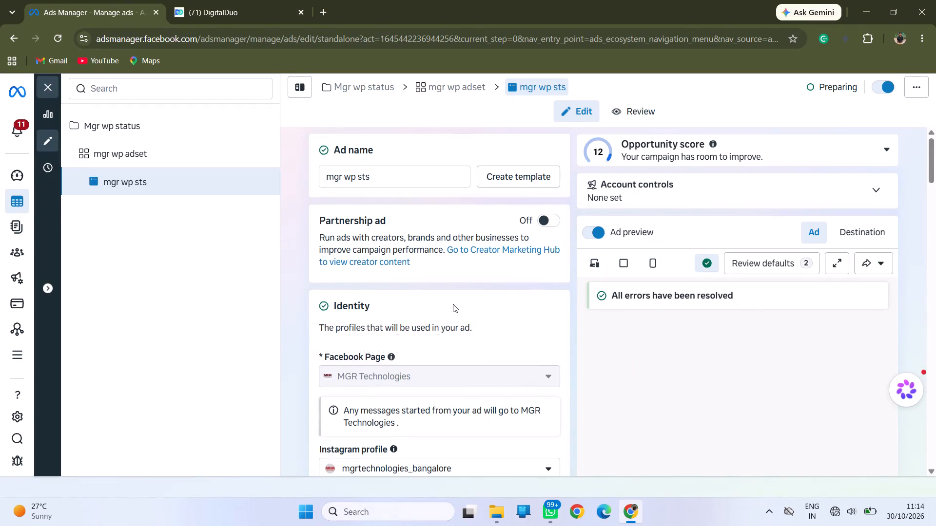
scroll(453, 304, "down", 6)
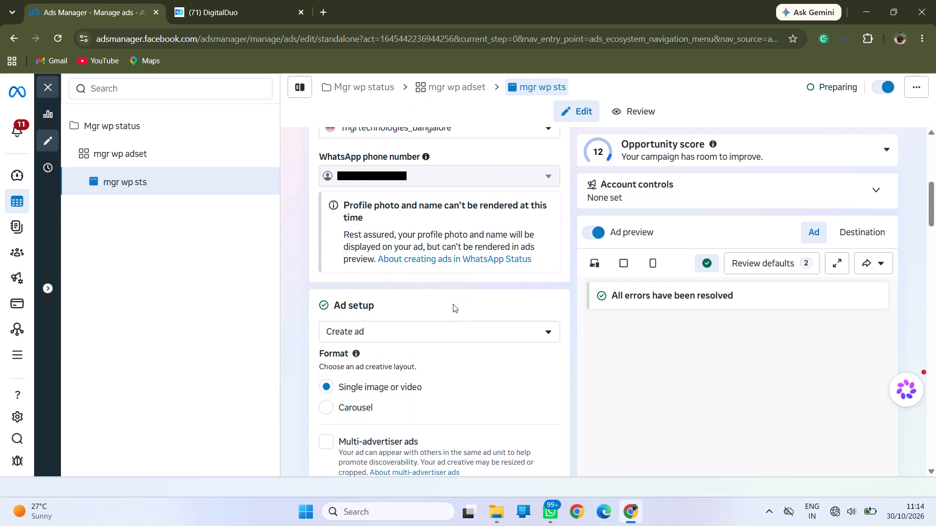
scroll(453, 304, "down", 6)
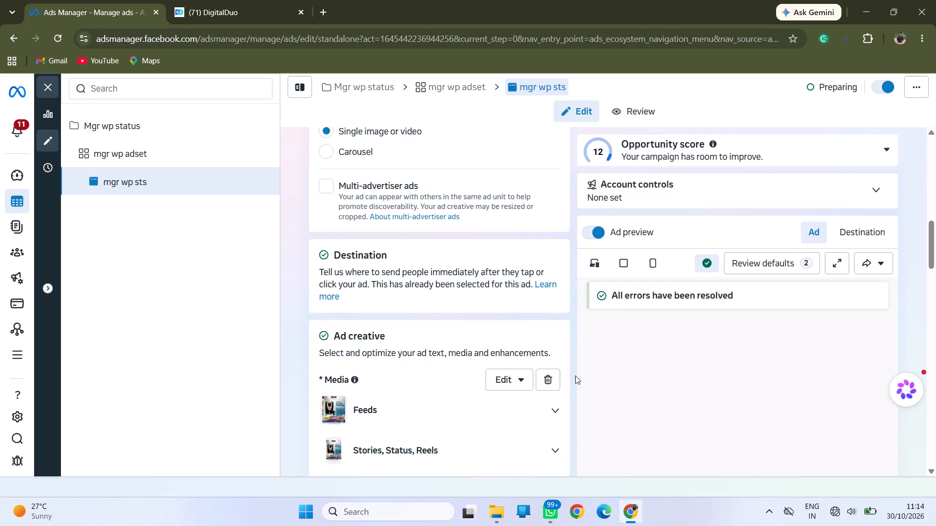
left_click(700, 420)
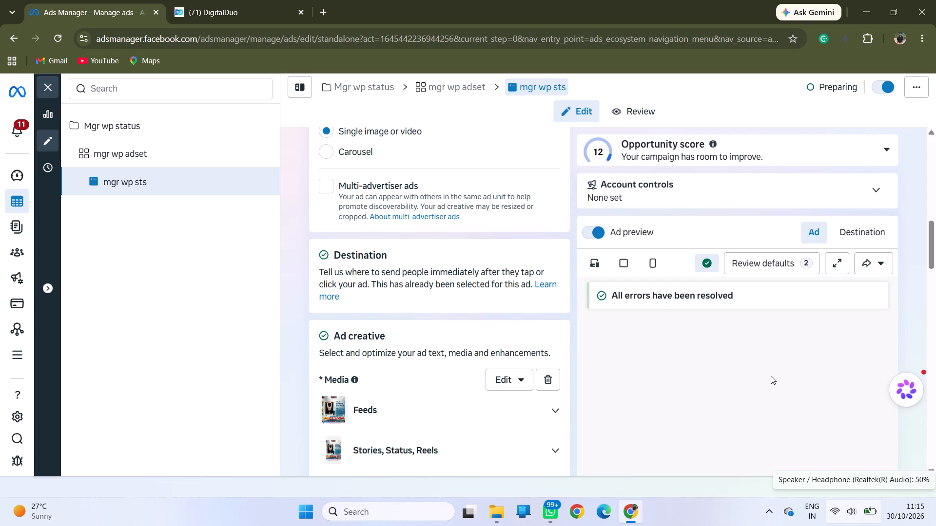
scroll(771, 376, "down", 7)
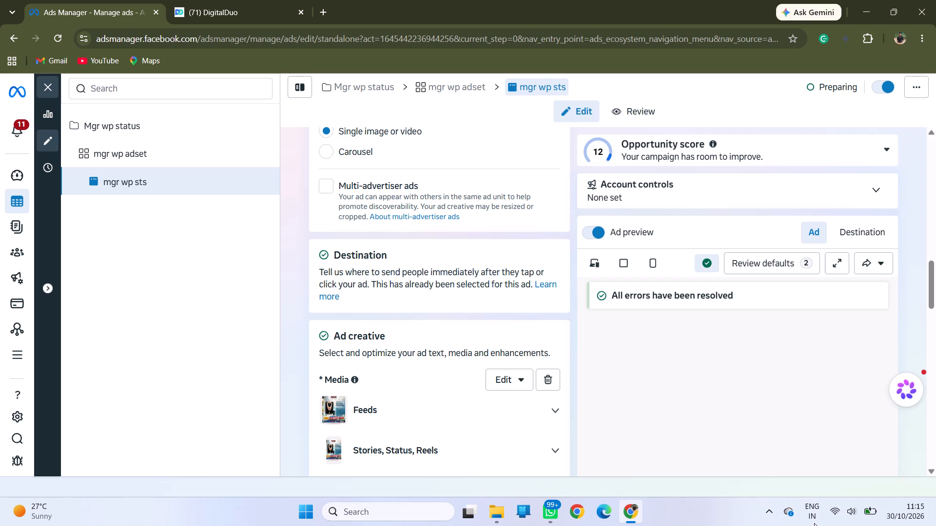
Open the Windows quick settings for network and sound.
left_click(848, 512)
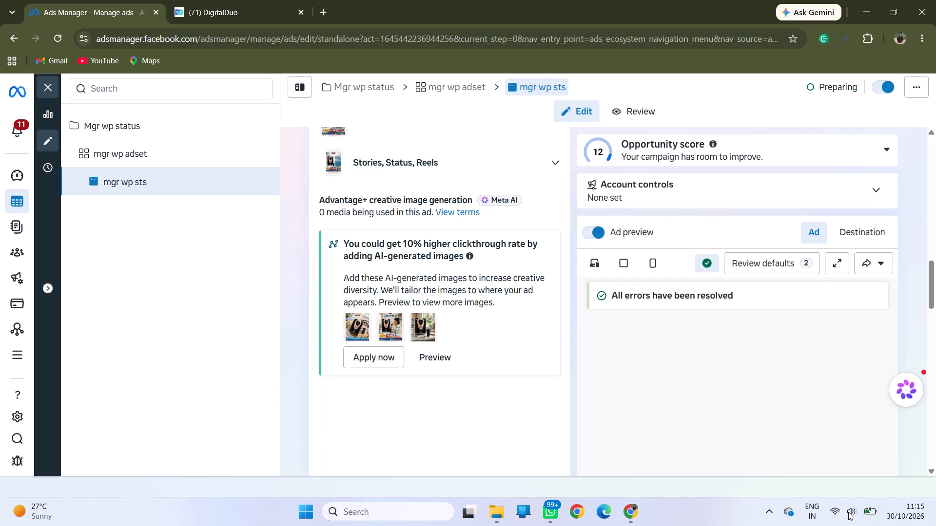
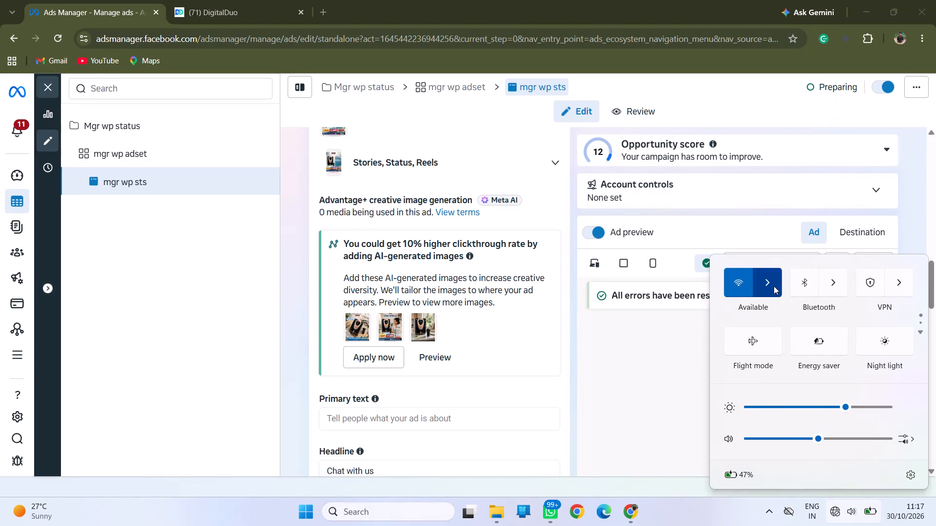
Check the available Wi-Fi networks and the laptop's connection, and return to the ad editor.
left_click(774, 286)
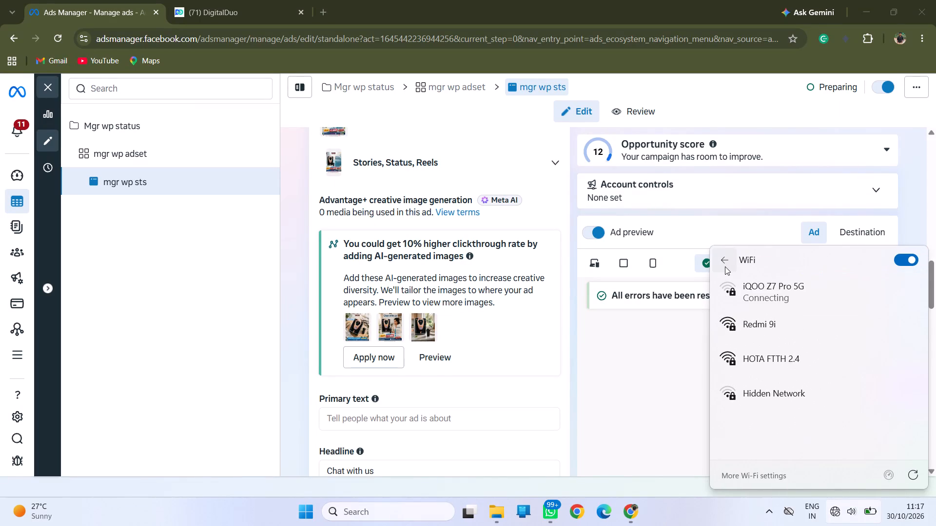
left_click(725, 266)
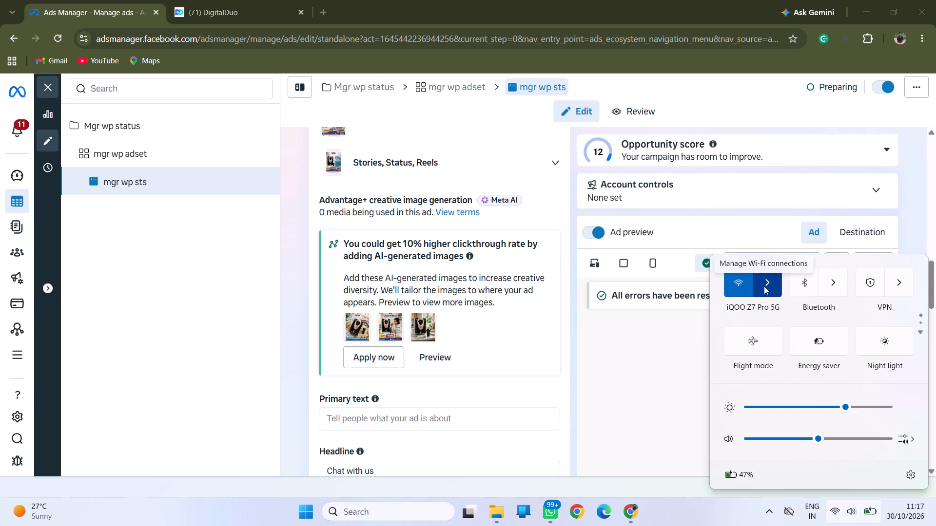
left_click(649, 405)
Review the mgr wp sts ad's settings from its ad creative media through to the Conversations section.
scroll(733, 325, "up", 4)
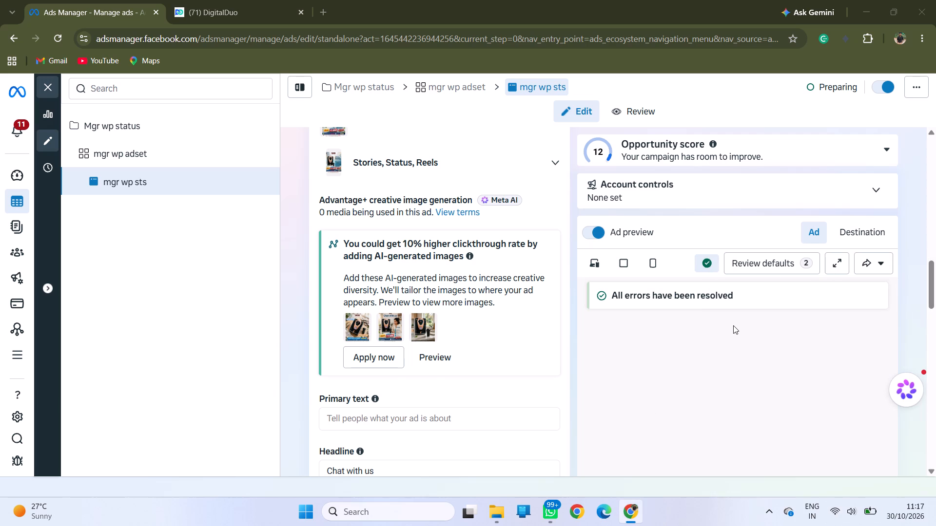
scroll(733, 325, "up", 1)
scroll(733, 325, "down", 3)
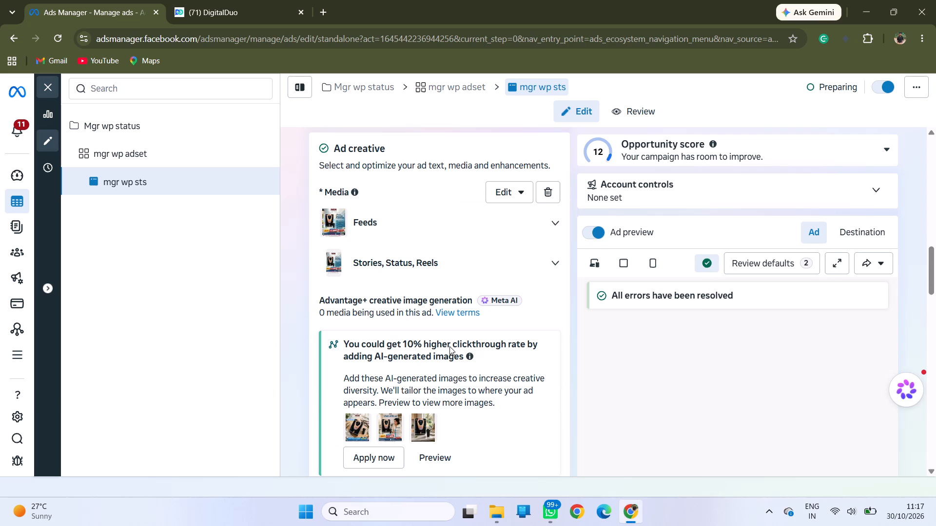
scroll(449, 346, "down", 15)
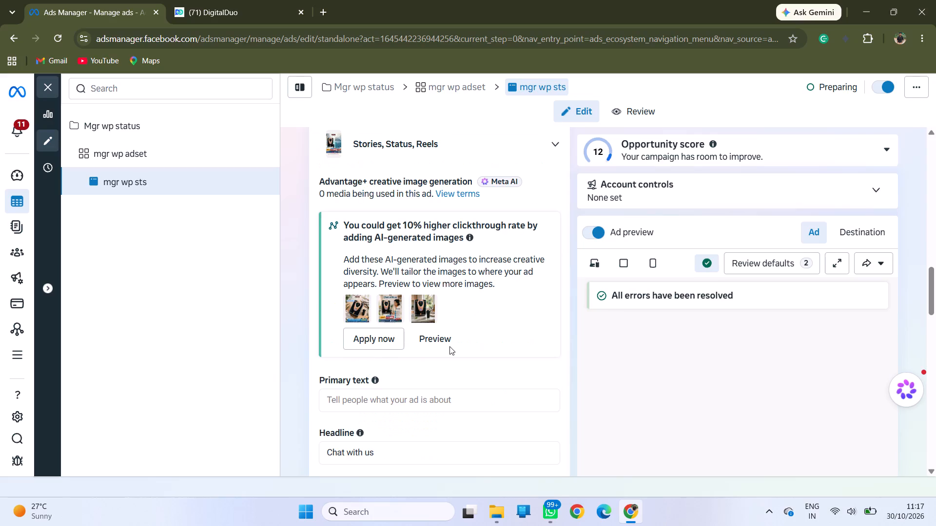
scroll(449, 346, "down", 12)
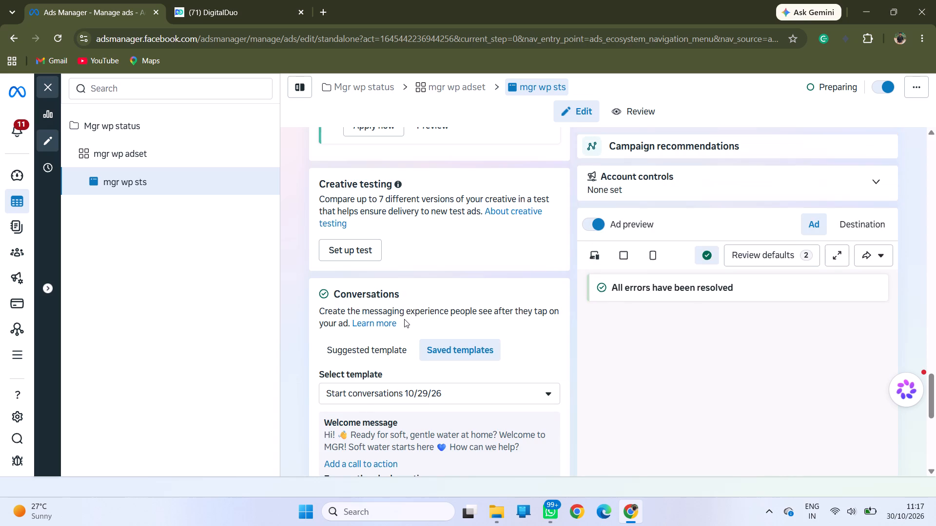
Review the rest of the mgr wp sts ad setup, from the conversation template down to the tracking settings.
scroll(413, 307, "down", 14)
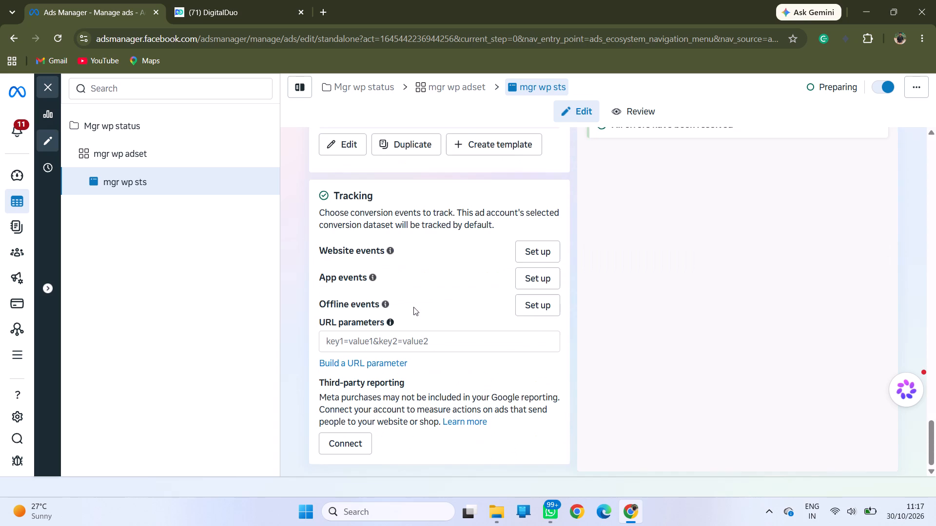
scroll(413, 307, "down", 4)
Leave the ad editor and open the ad account's overview page.
left_click(22, 175)
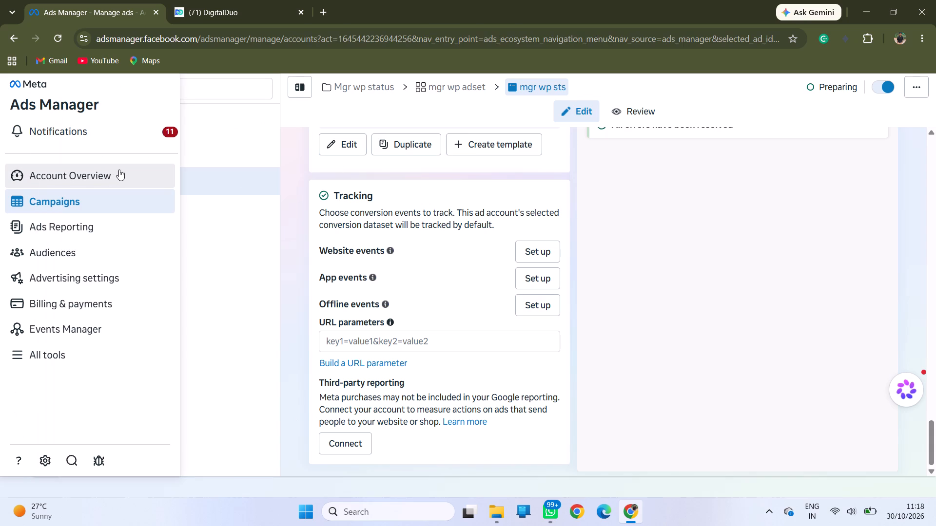
left_click(87, 179)
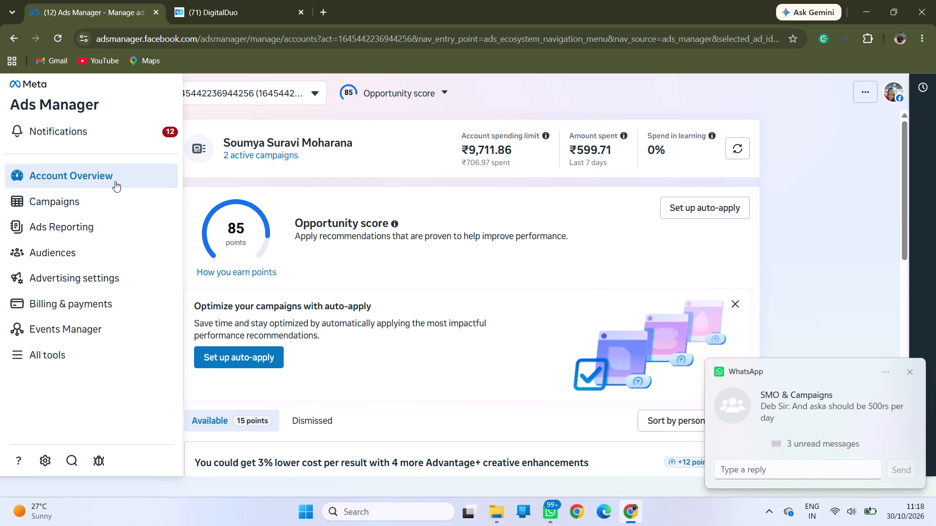
Return to the Campaigns page to view the mgr wp sts ad's delivery row.
left_click(77, 198)
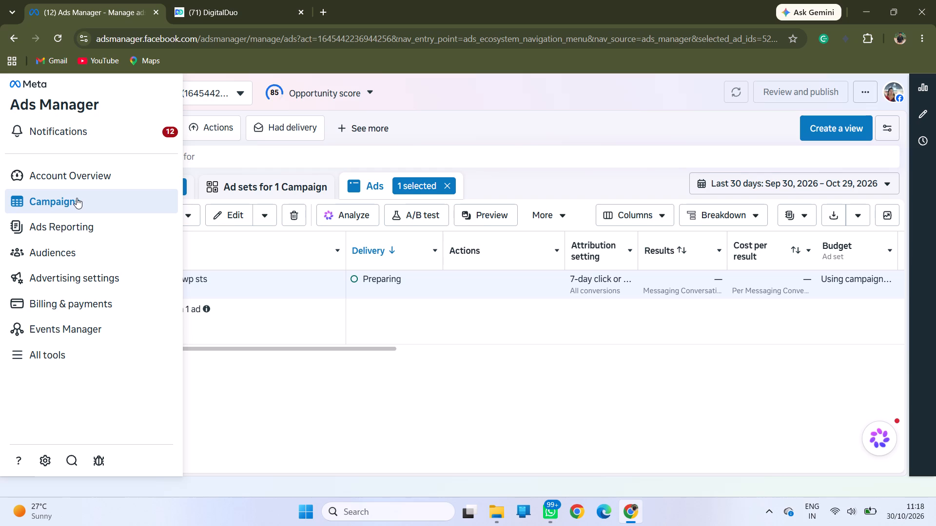
Clear the selected ad and the selected campaign filter, and show the ad account's full campaign list.
left_click(77, 198)
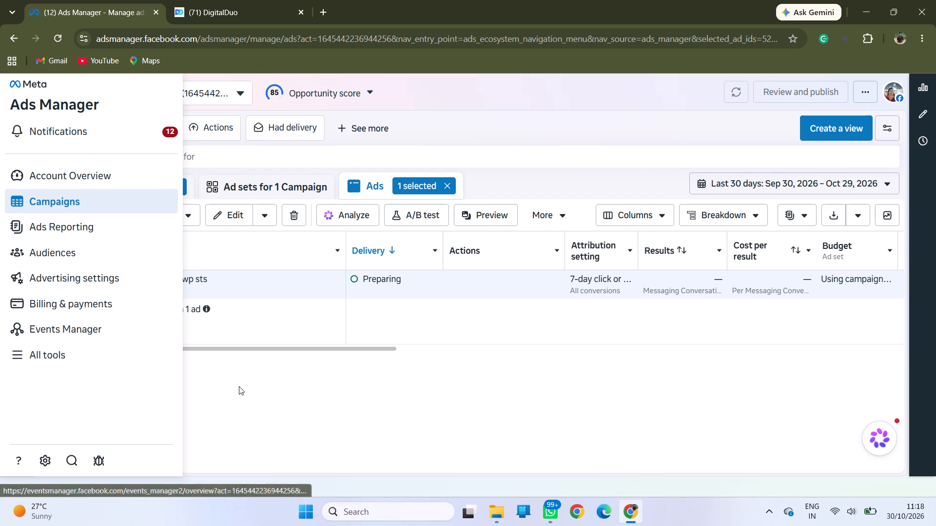
left_click(244, 395)
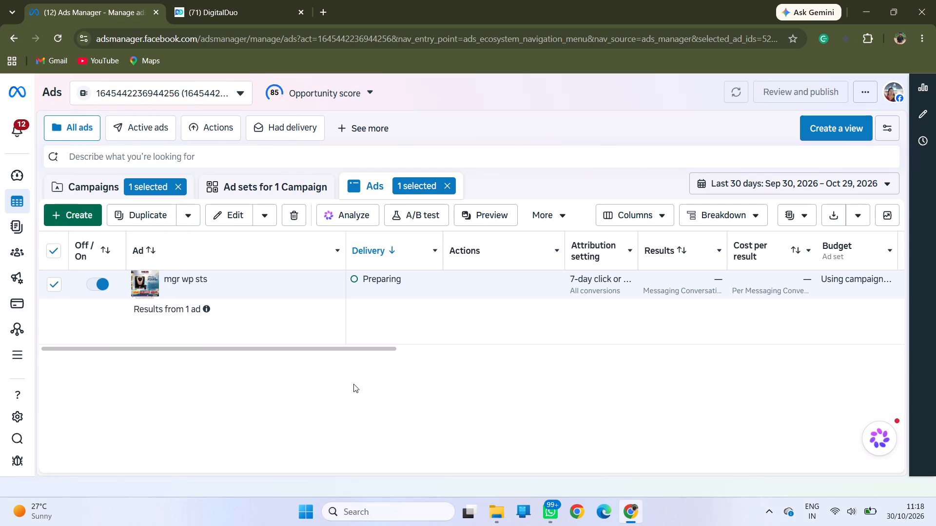
left_click(282, 403)
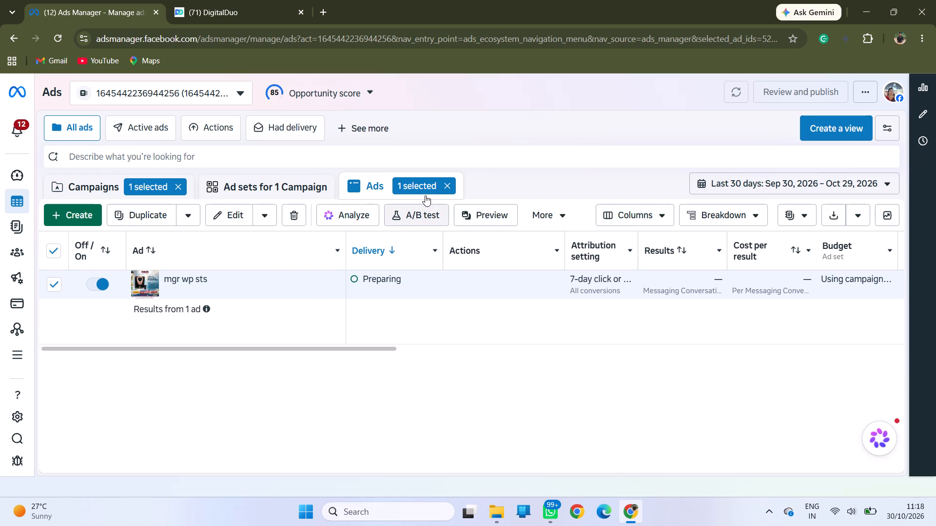
left_click(444, 181)
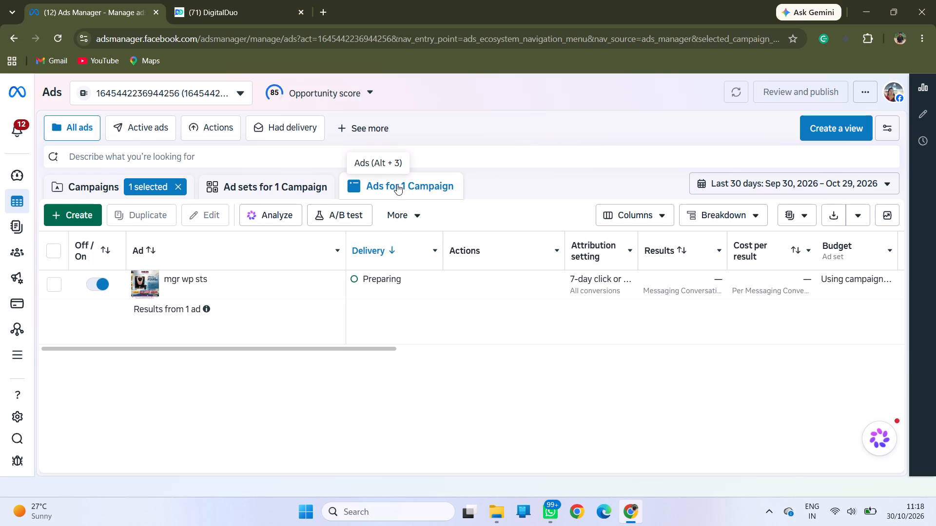
left_click(177, 188)
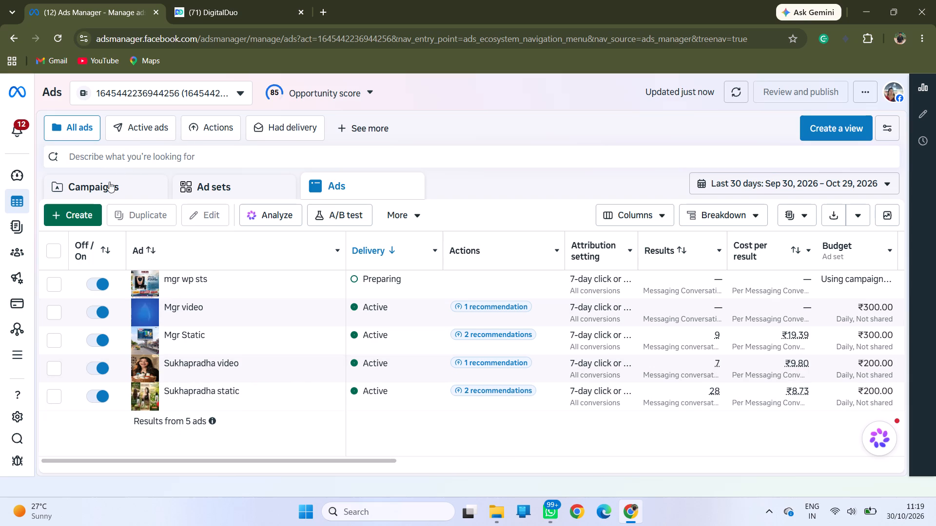